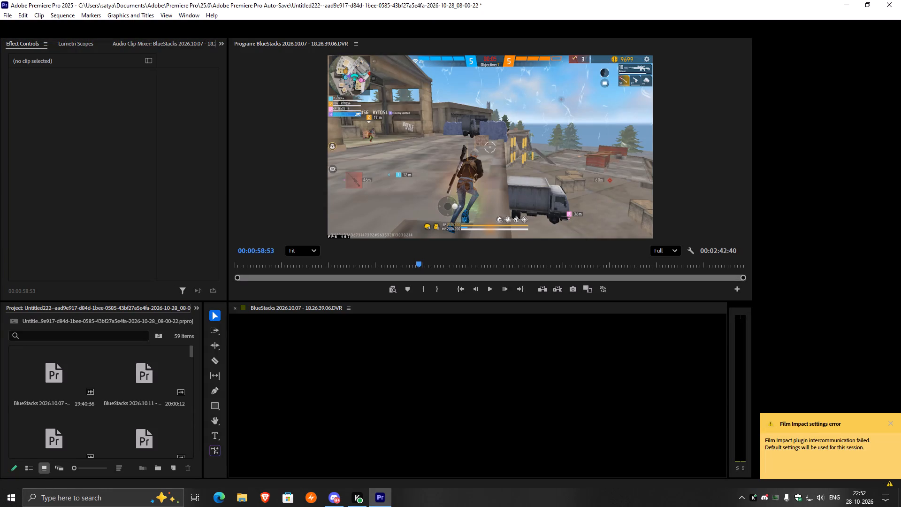
Review the opening part of the gameplay sequence by scrubbing and playing it between the intro and about 26 seconds.
left_click(326, 289)
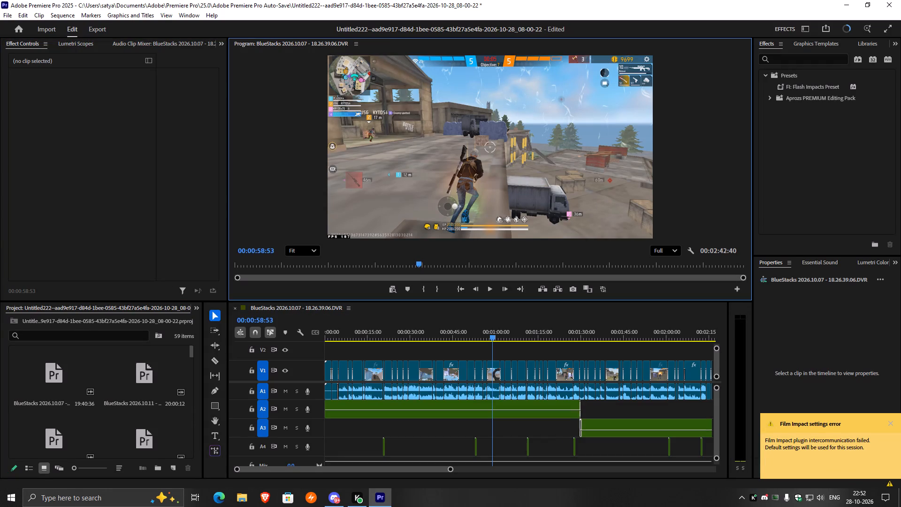
left_click_drag(494, 335, 399, 337)
left_click_drag(494, 331, 491, 334)
left_click_drag(491, 334, 374, 338)
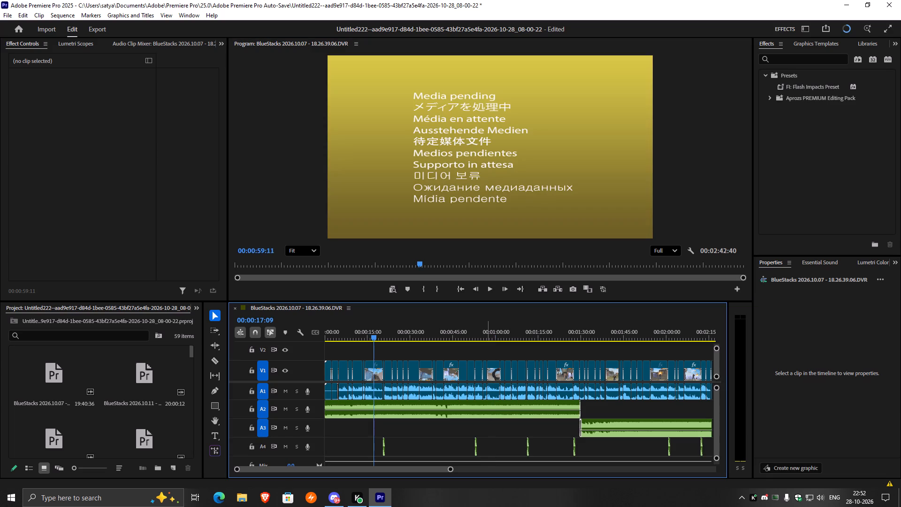
left_click_drag(376, 336, 353, 338)
left_click(345, 338)
left_click(338, 338)
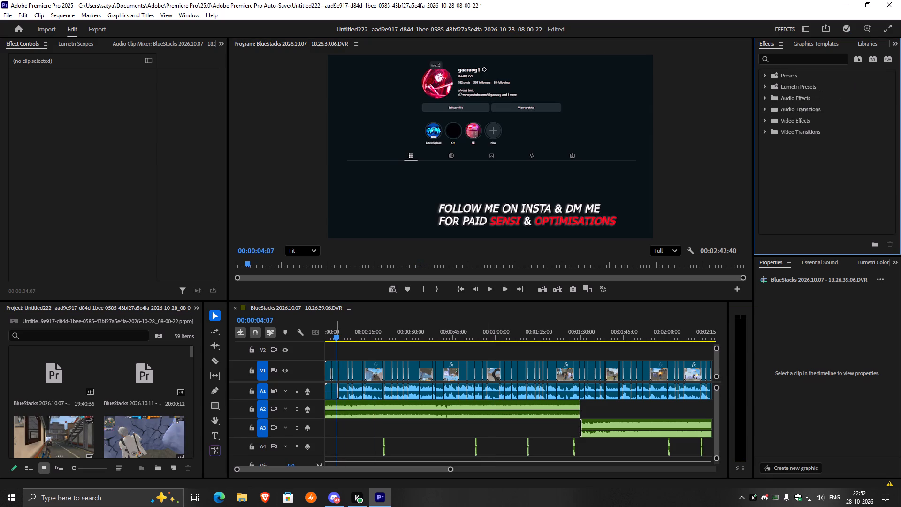
left_click_drag(337, 337, 400, 336)
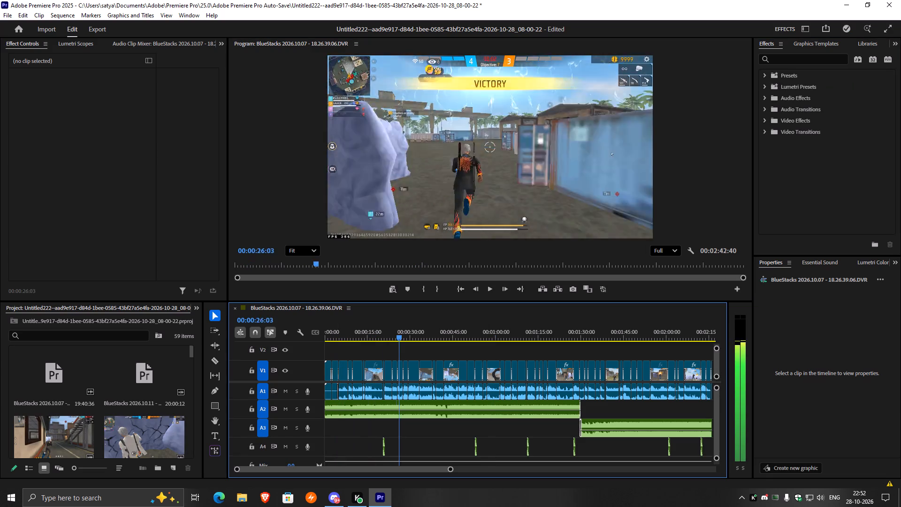
left_click_drag(400, 336, 333, 343)
key("space")
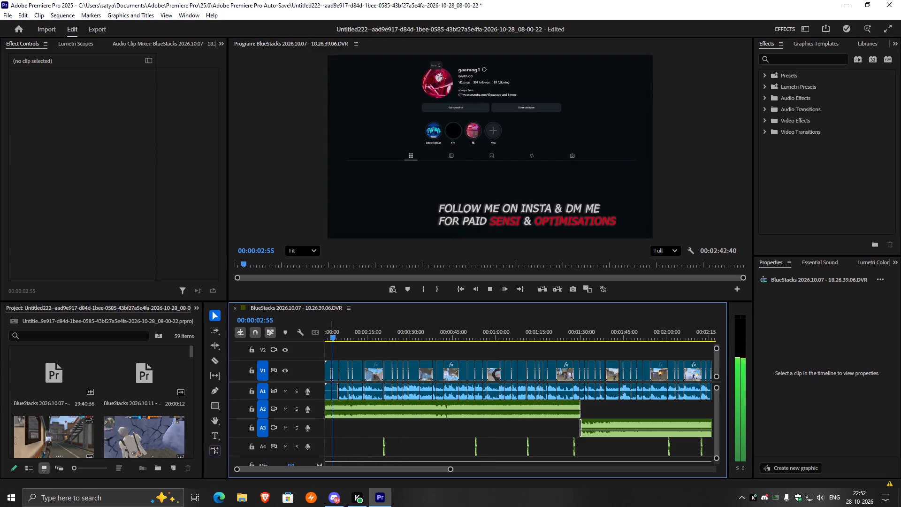
left_click_drag(337, 337, 348, 339)
key("space")
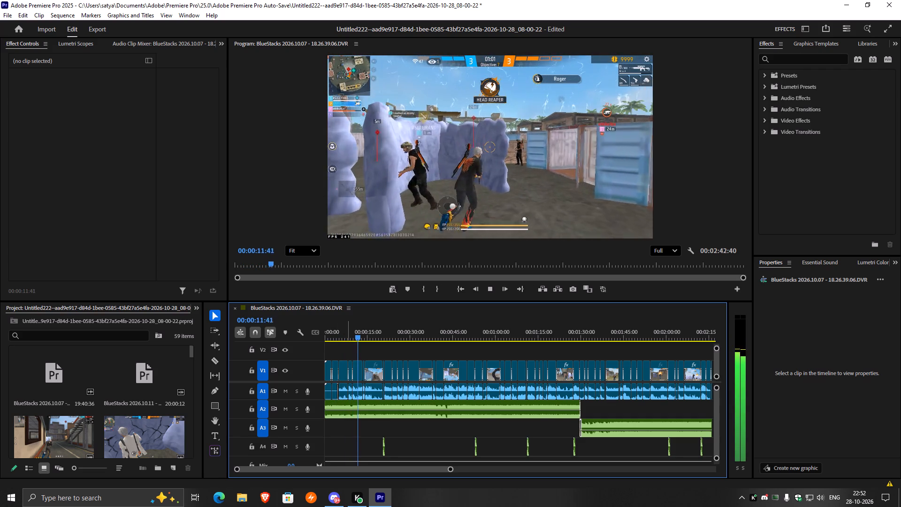
left_click_drag(361, 336, 375, 336)
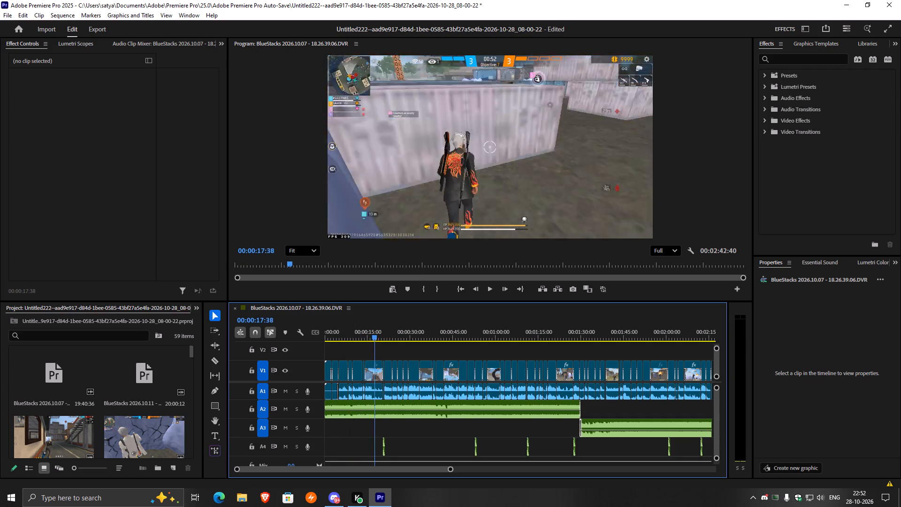
left_click_drag(375, 336, 380, 335)
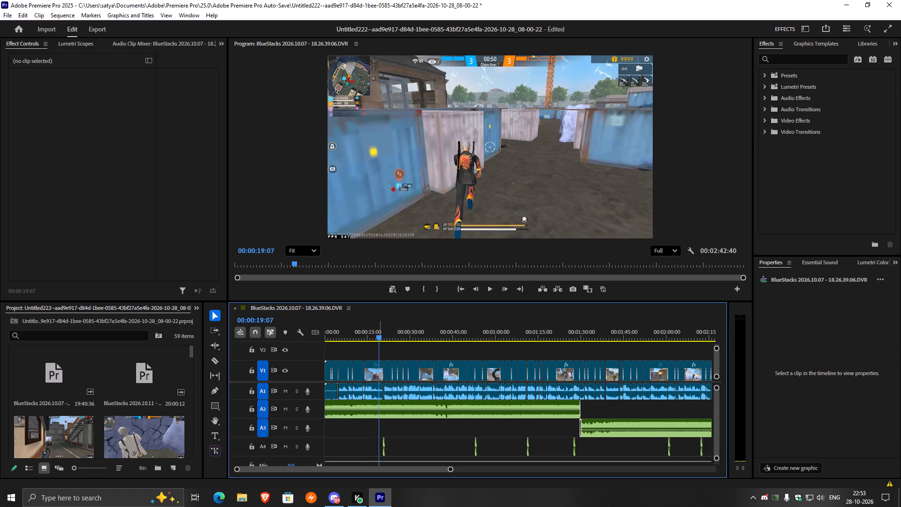
Save a copy of the auto-saved project in the Downloads folder under the name shortsk.
key("ctrl+shift+s")
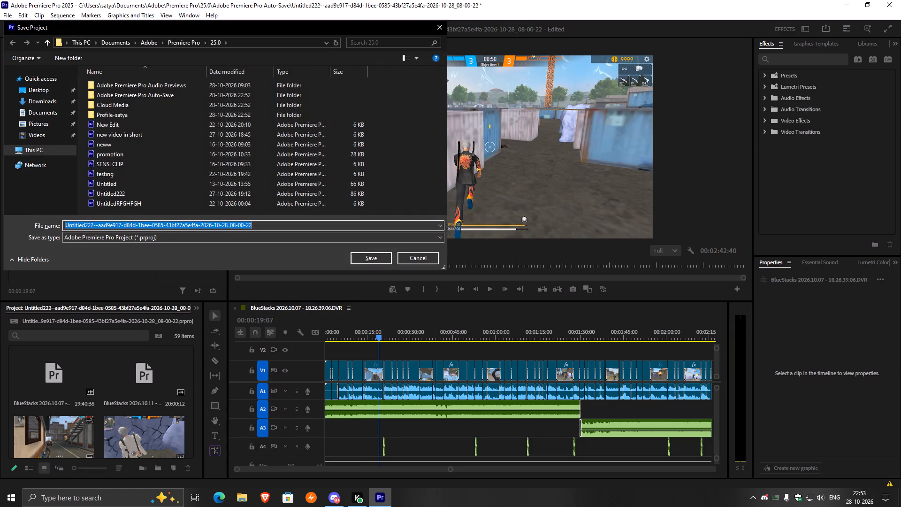
left_click(43, 101)
left_click_drag(260, 224, 244, 226)
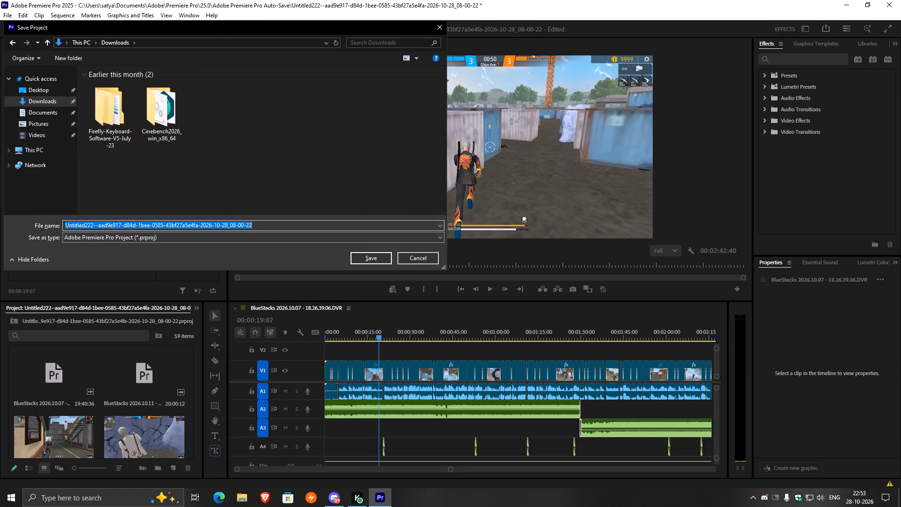
left_click_drag(244, 226, 74, 226)
type("shorts")
left_click(97, 225)
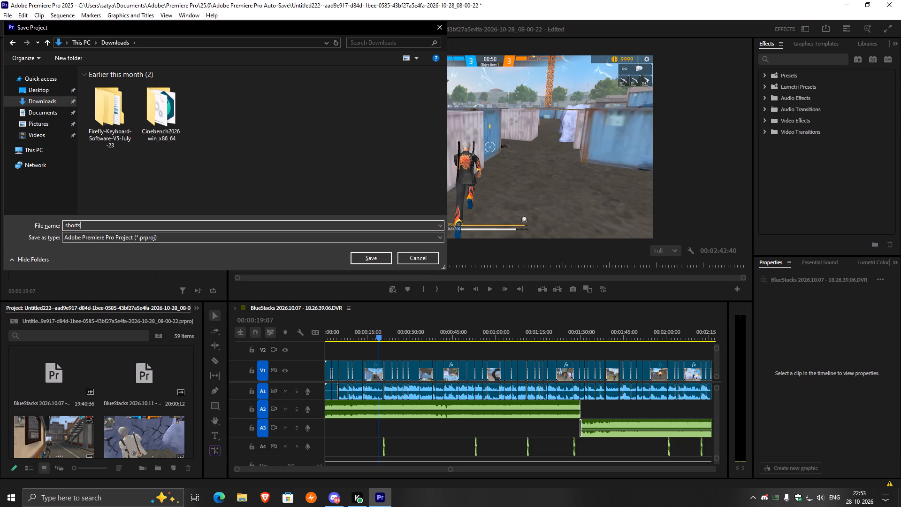
key("k")
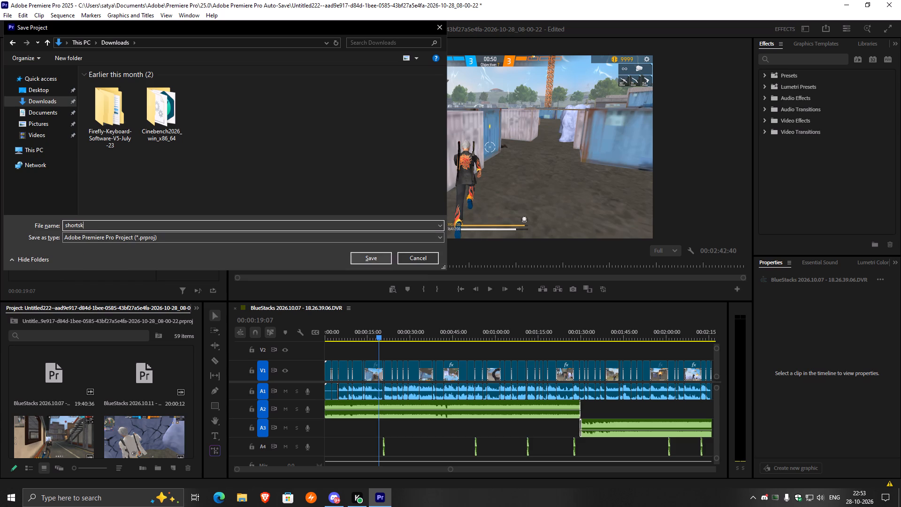
left_click(373, 257)
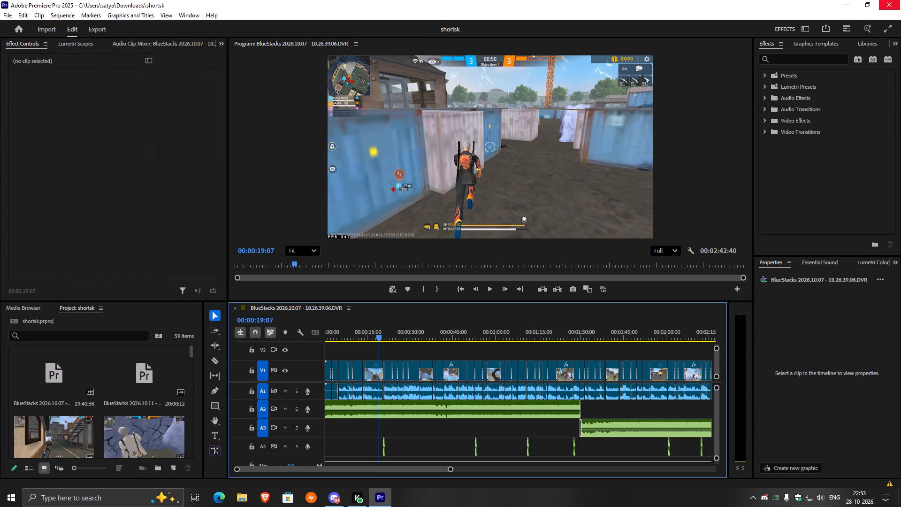
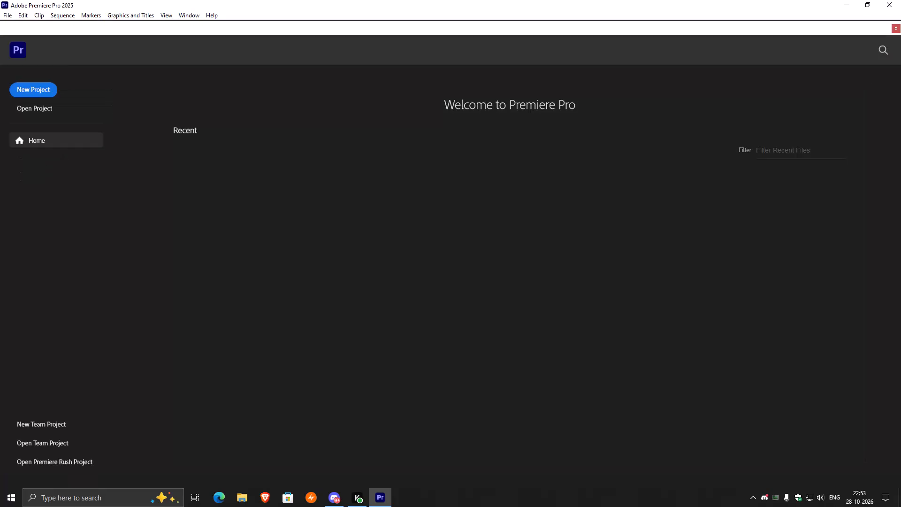
Open the recent shortsk project and dismiss the request to link its missing media.
left_click(199, 197)
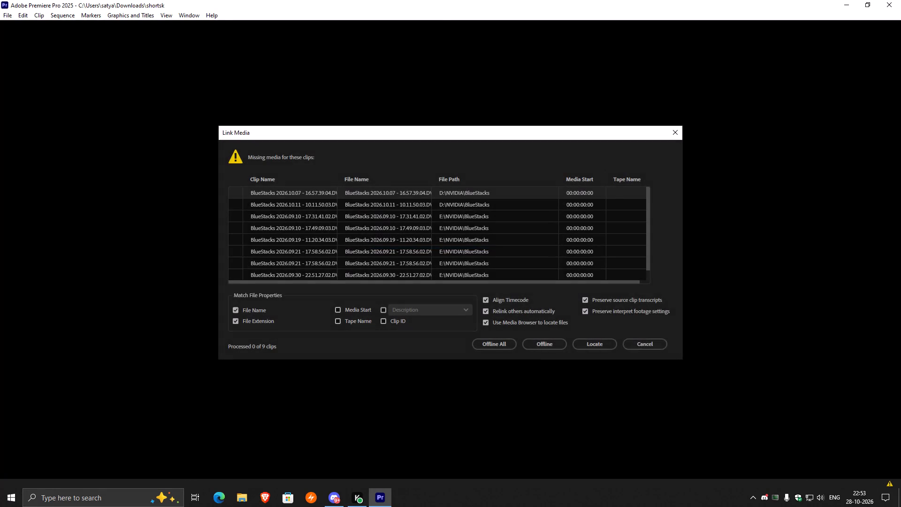
left_click(645, 340)
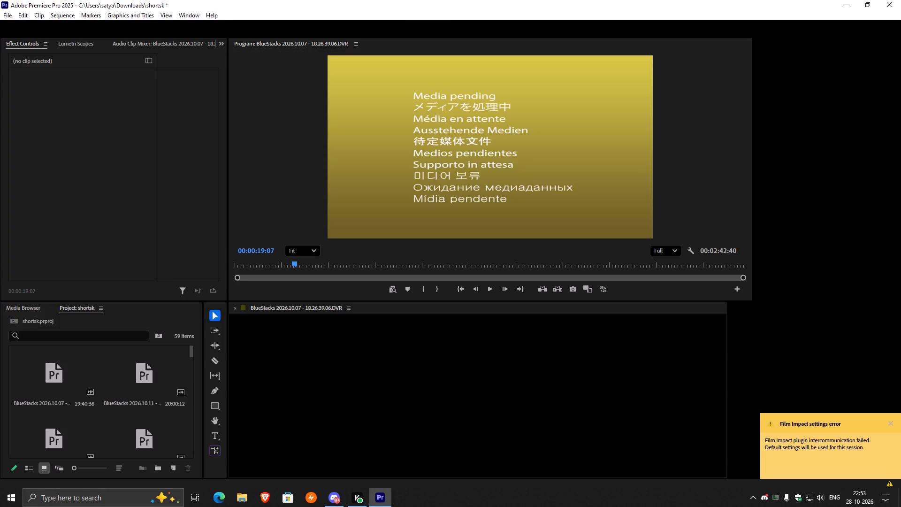
Change the gameplay sequence's frame size to a vertical 1080 by 1920 and apply the settings.
left_click(56, 15)
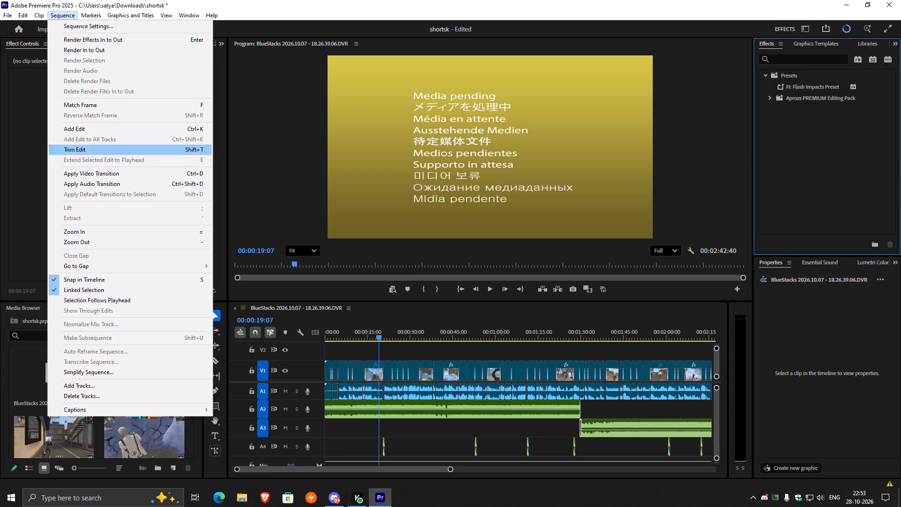
left_click(78, 25)
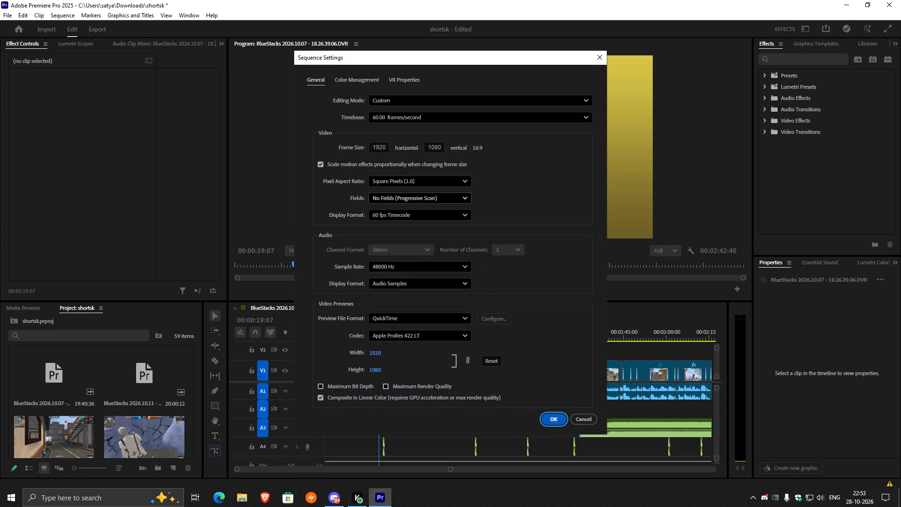
left_click(382, 147)
key("BackSpace")
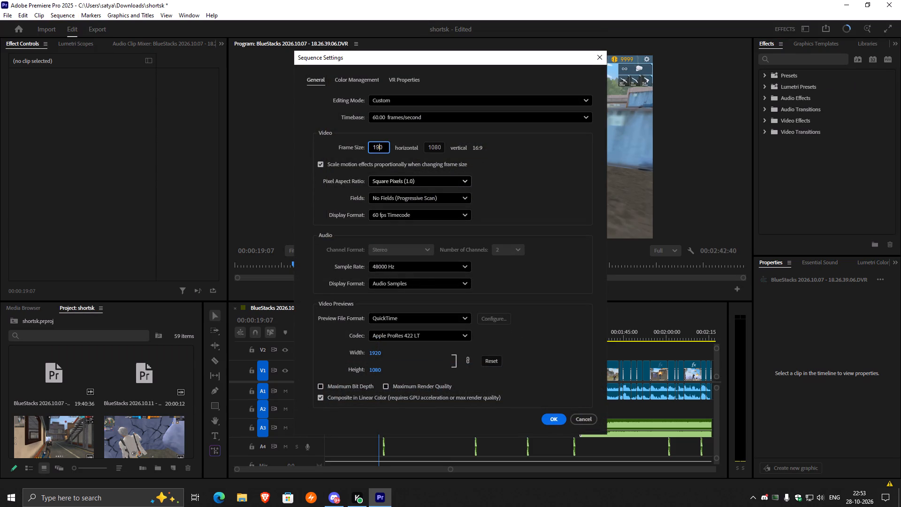
key("BackSpace")
key("0")
key("8")
double_click(436, 143)
key("BackSpace")
key("BackSpace")
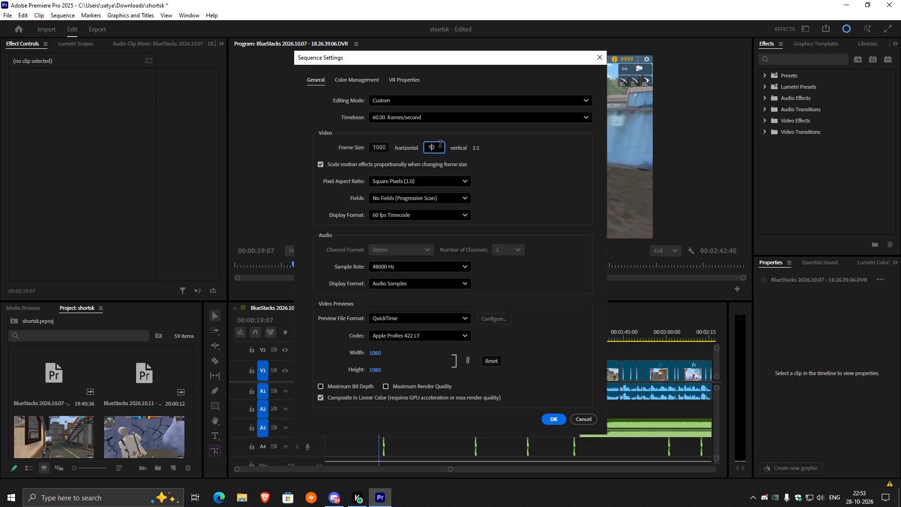
type("92")
left_click(566, 180)
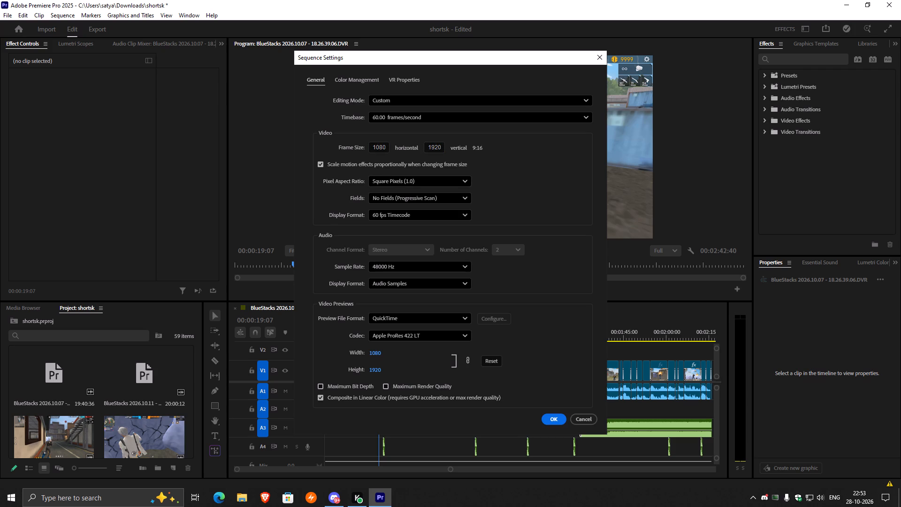
left_click(548, 418)
left_click(508, 286)
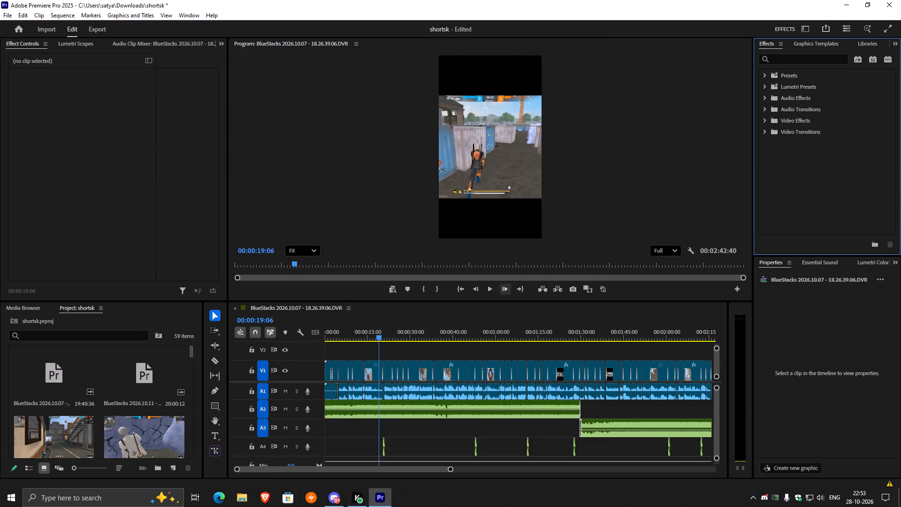
Play the vertical gameplay sequence from its start to about 9 seconds to review the new framing.
left_click_drag(377, 335, 277, 335)
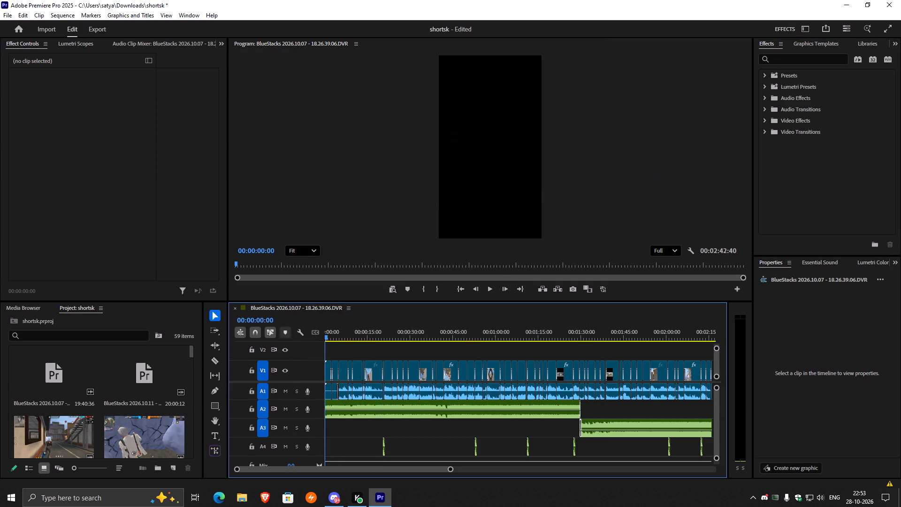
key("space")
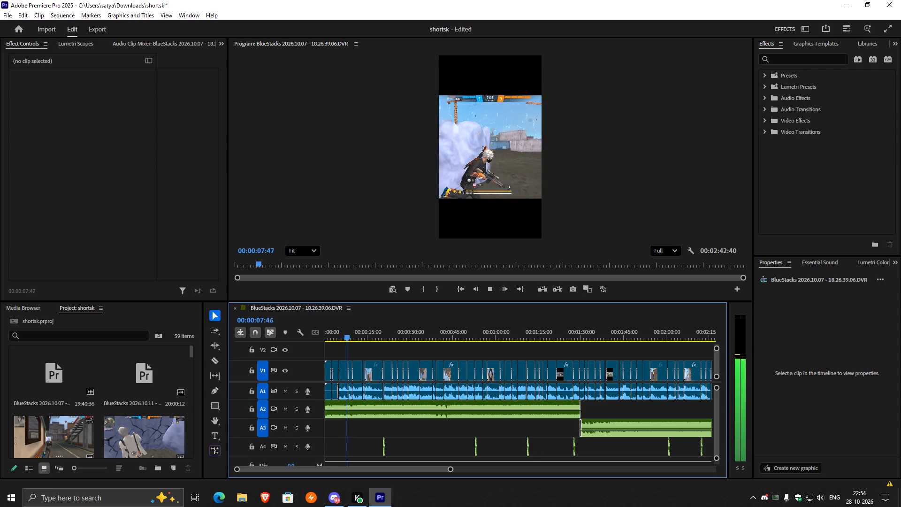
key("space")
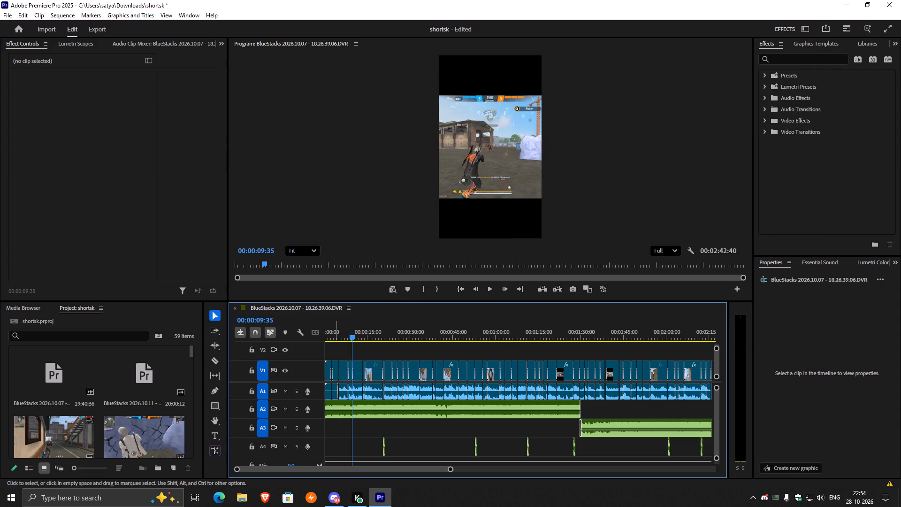
Switch to Brave, view your own account's current story on Instagram to check its music, and close the browser.
left_click(267, 491)
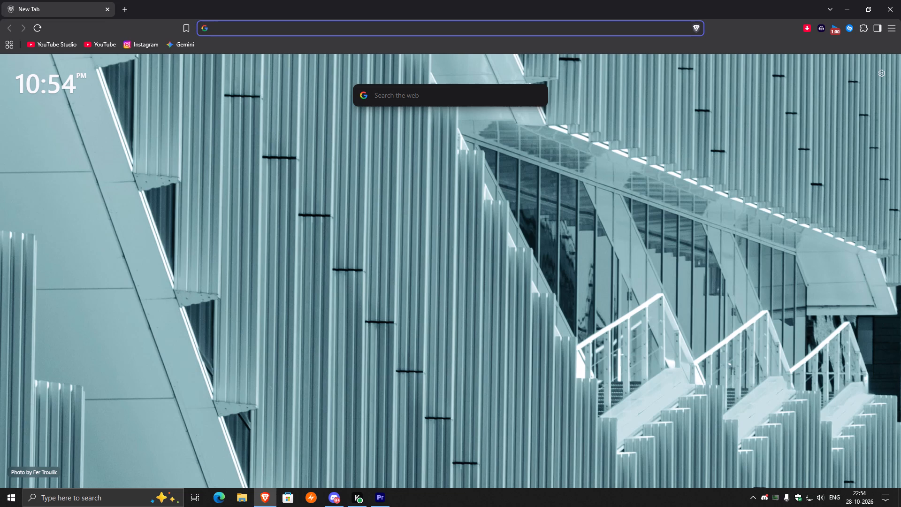
left_click(139, 41)
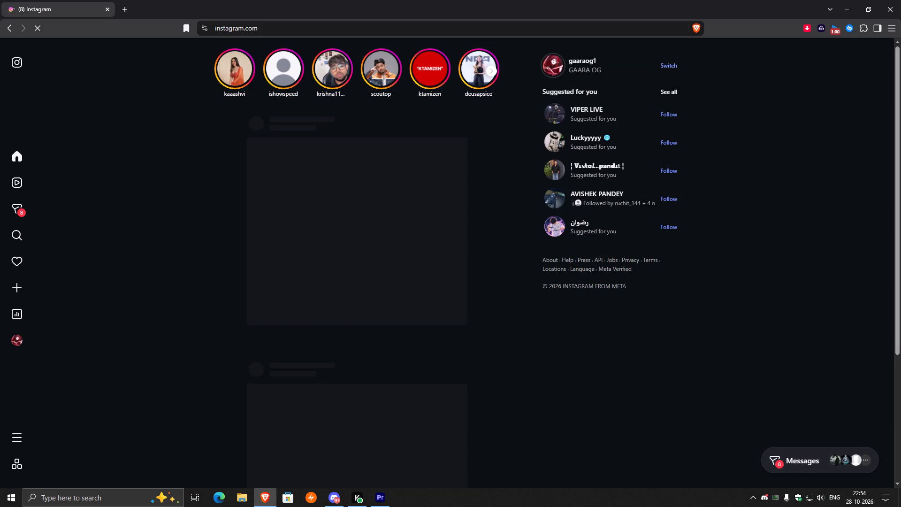
left_click(539, 64)
left_click(560, 65)
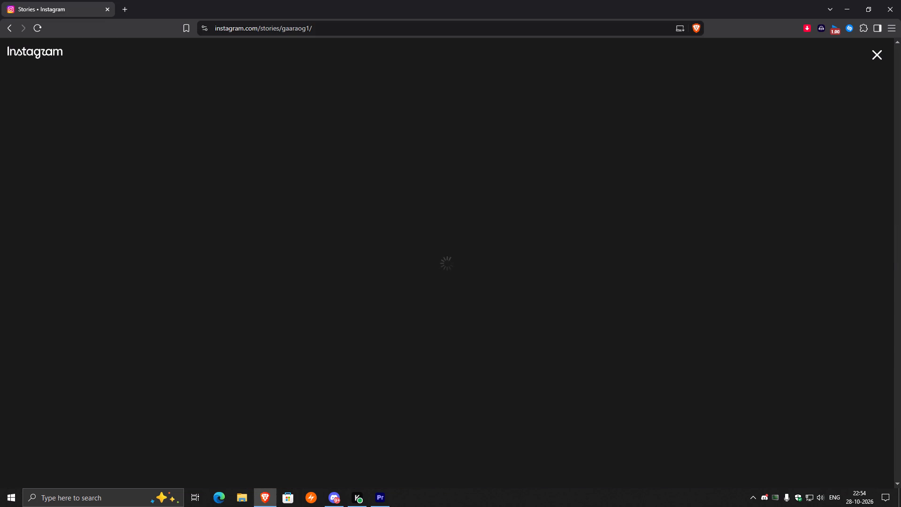
left_click(900, 0)
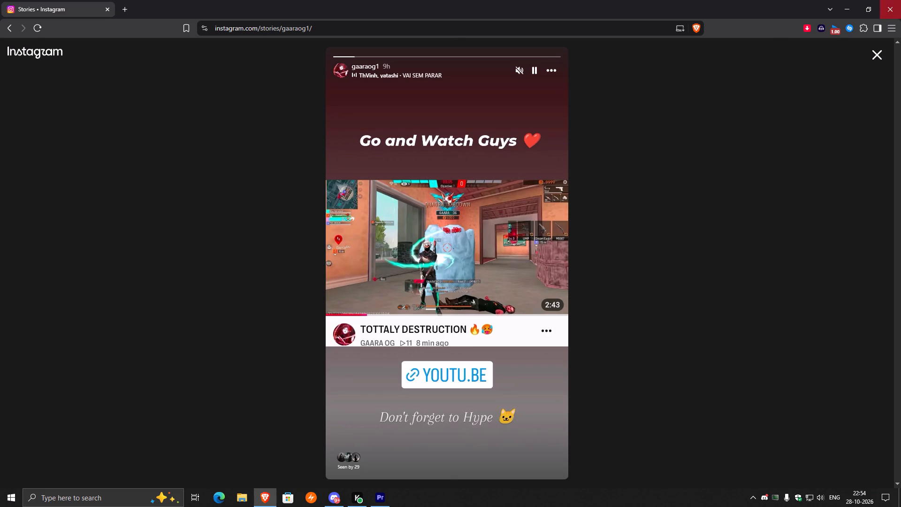
Reopen Brave, go to YouTube and begin a video search with "va".
left_click(263, 493)
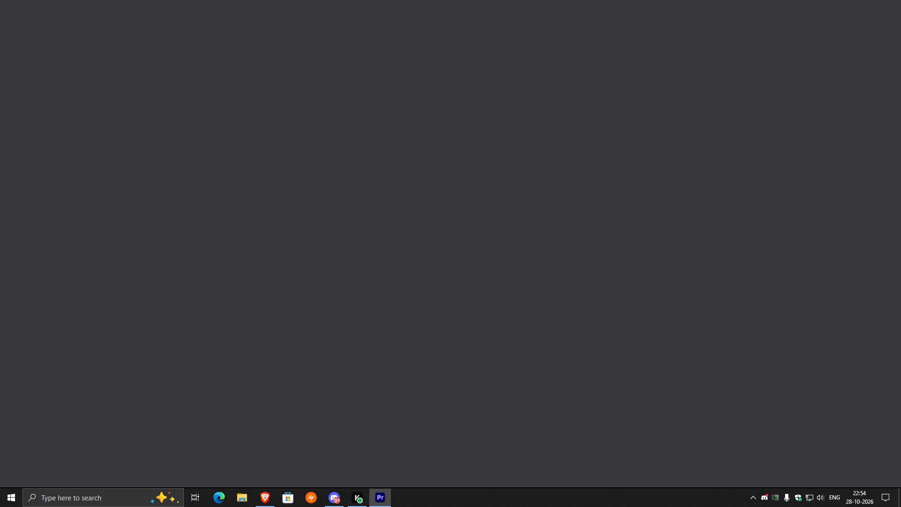
left_click(104, 41)
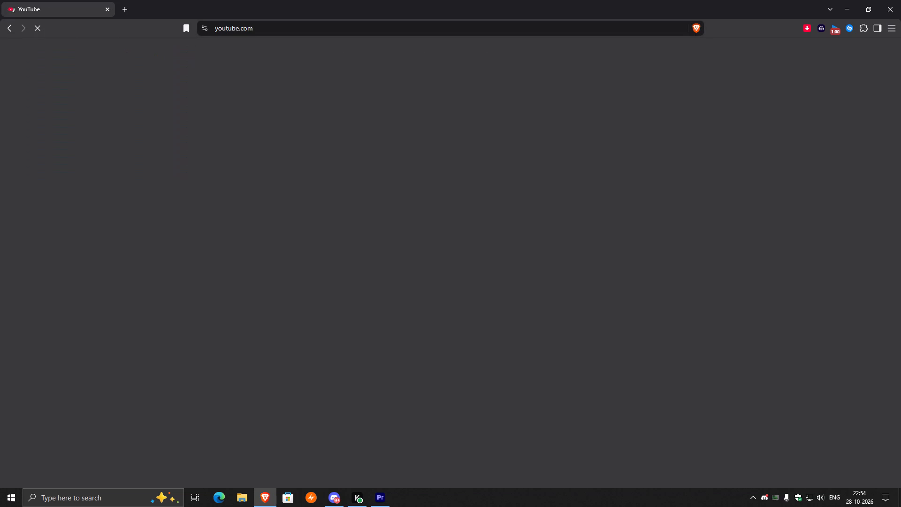
left_click(338, 53)
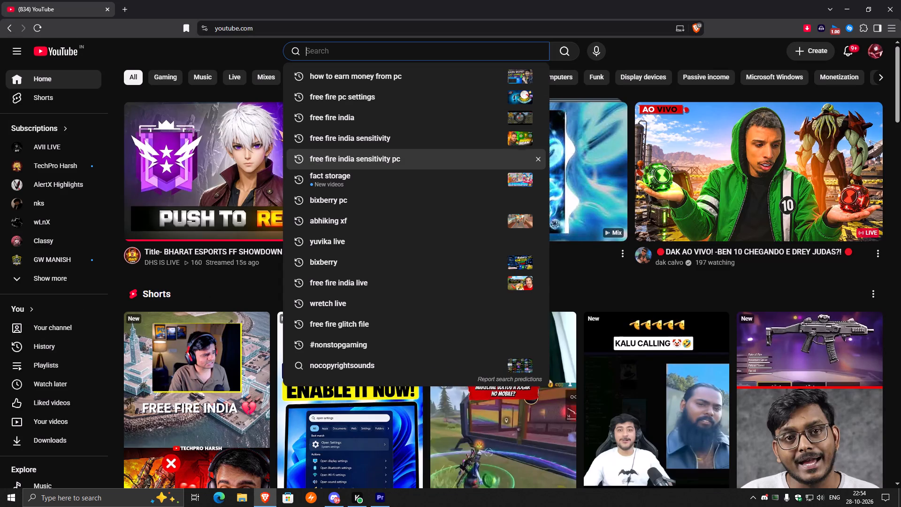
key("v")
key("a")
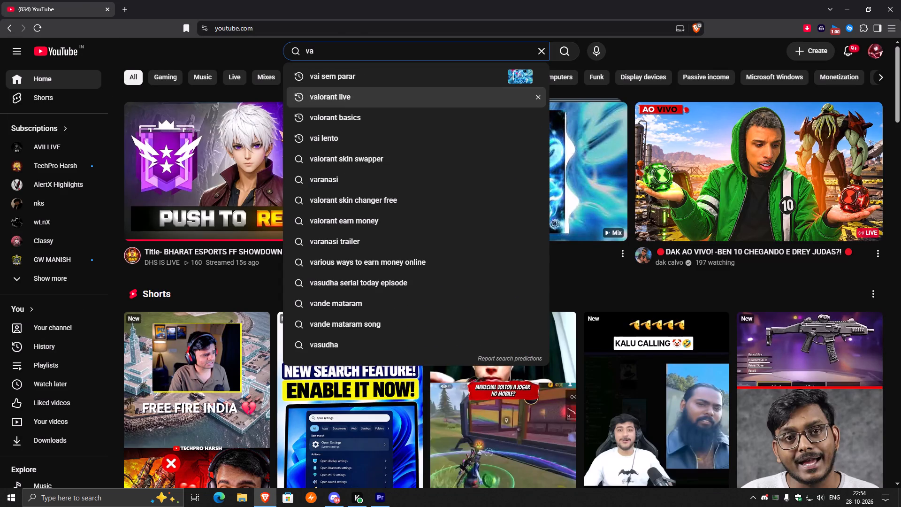
In the Brave browser, search YouTube for vai sem parar and open VAI SEM PARAR (OFFICIAL AUDIO).
left_click(344, 70)
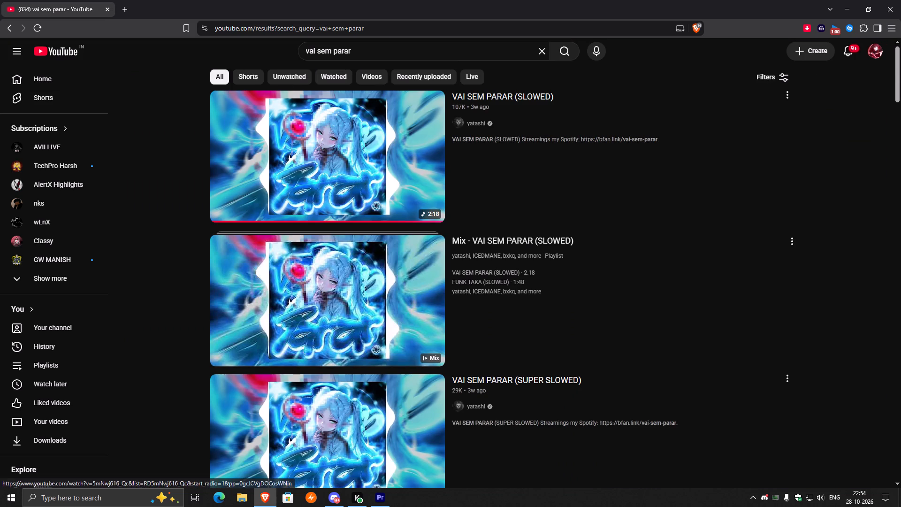
scroll(474, 346, "down", 9)
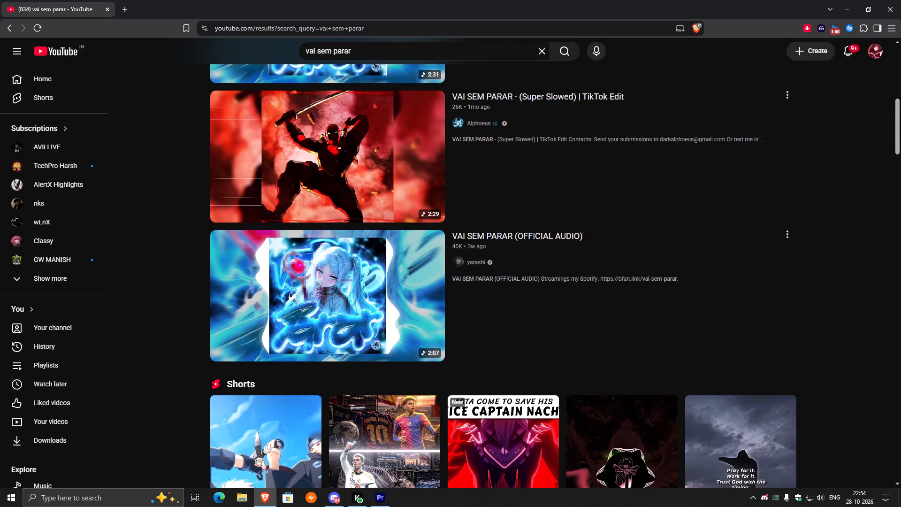
left_click(377, 293)
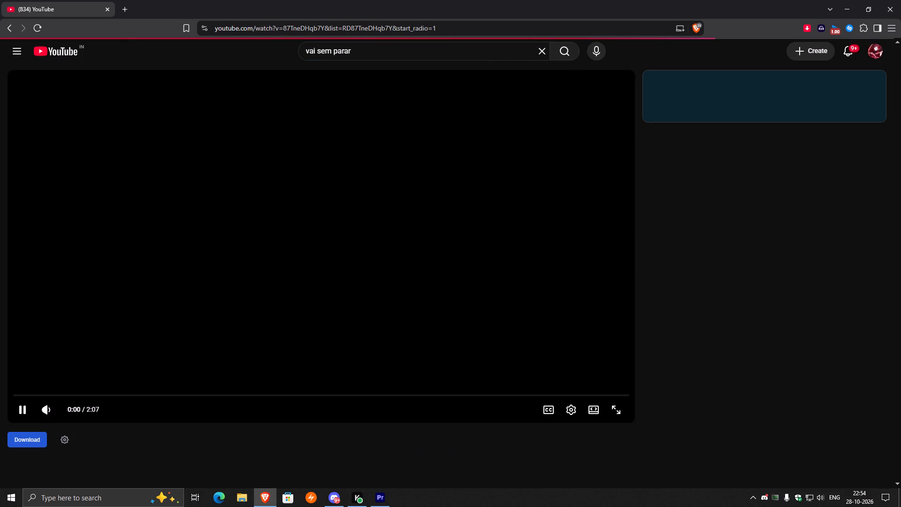
Preview the official audio by skipping forward through the first part of the track.
key("Right")
key("Right")
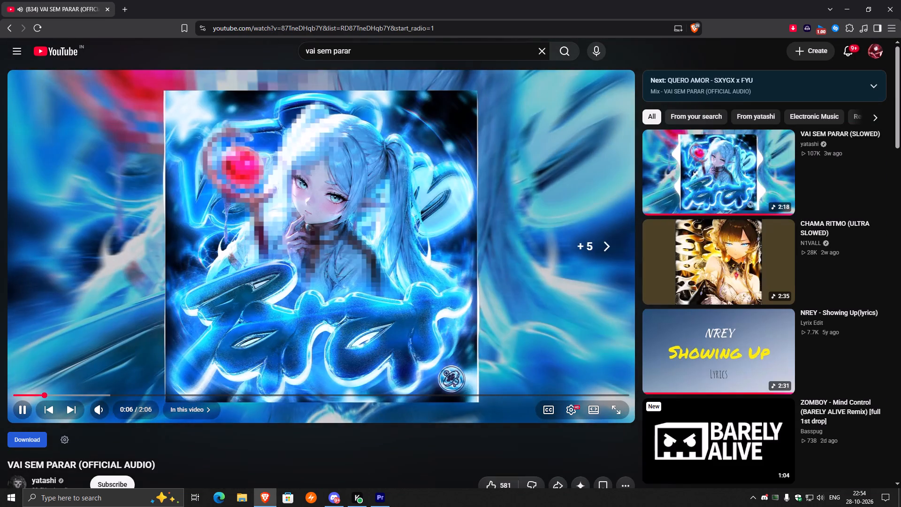
key("Right")
key("Right")
key("Right")
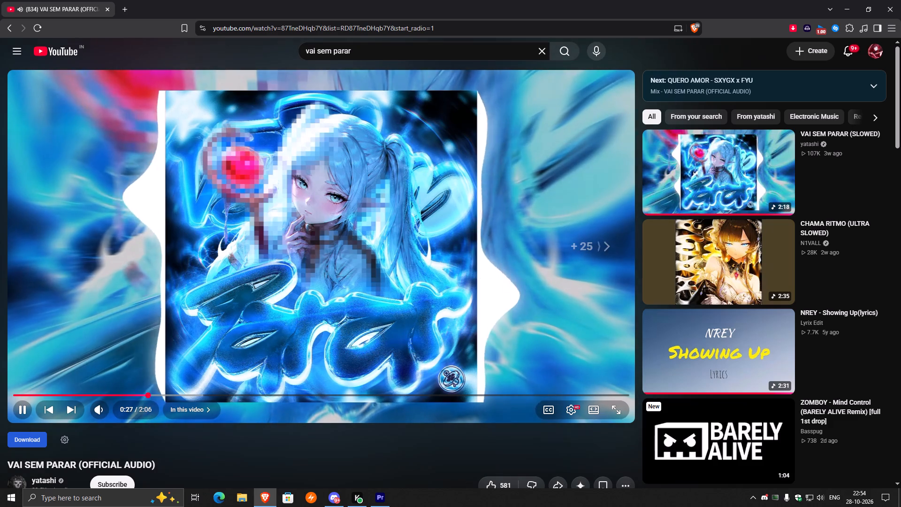
key("Right")
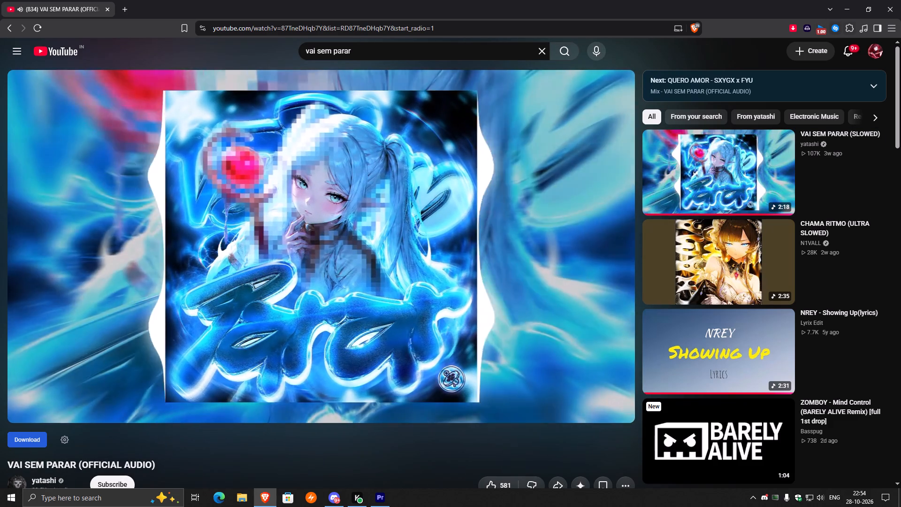
Check the browser's download history and return to the official audio video.
left_click(864, 28)
left_click(777, 16)
left_click(892, 26)
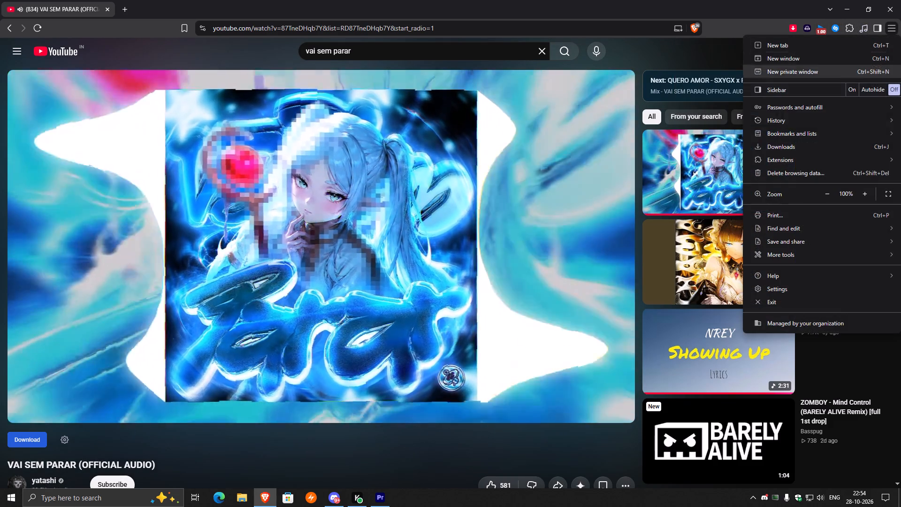
left_click(781, 146)
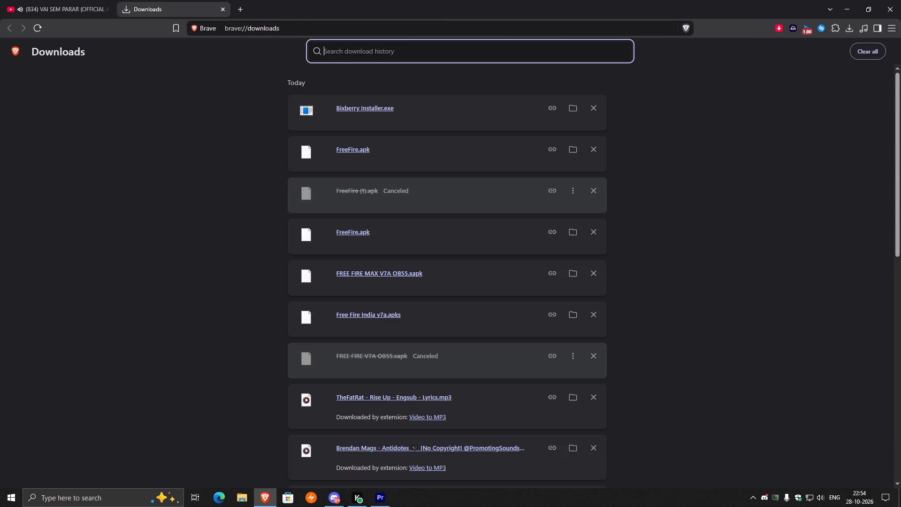
left_click(66, 0)
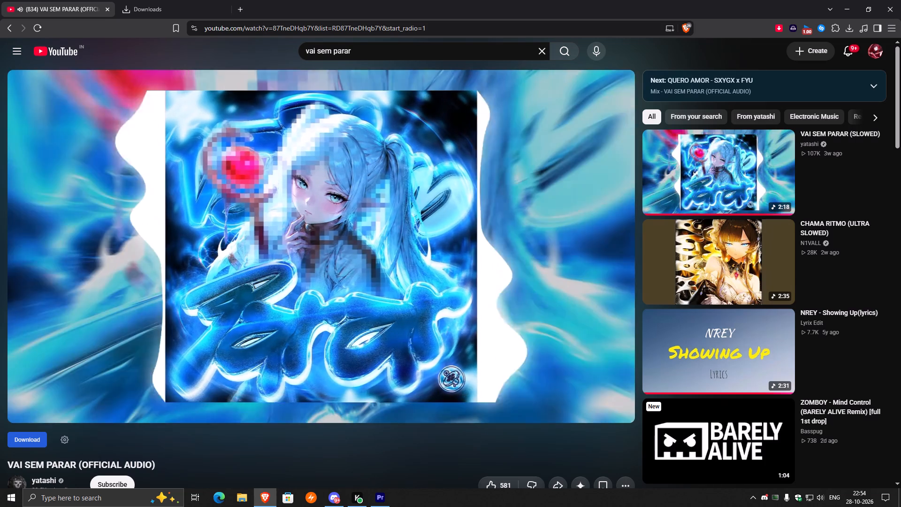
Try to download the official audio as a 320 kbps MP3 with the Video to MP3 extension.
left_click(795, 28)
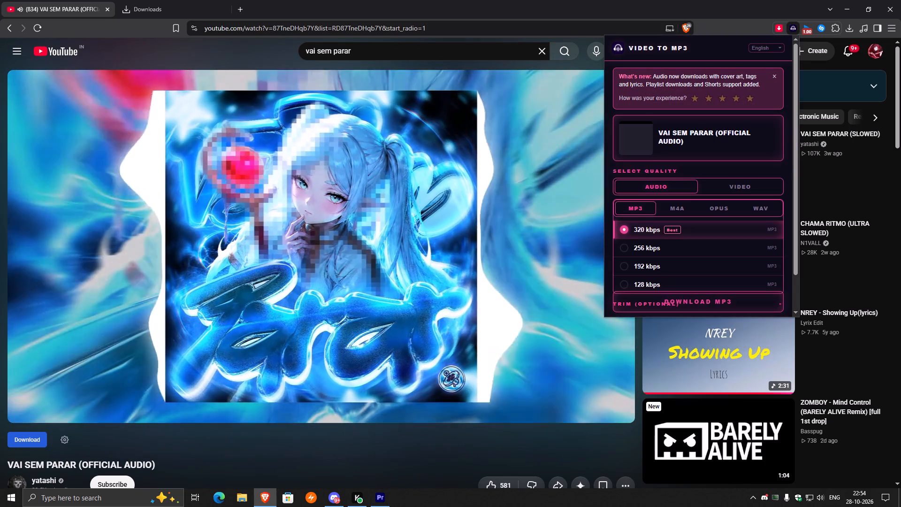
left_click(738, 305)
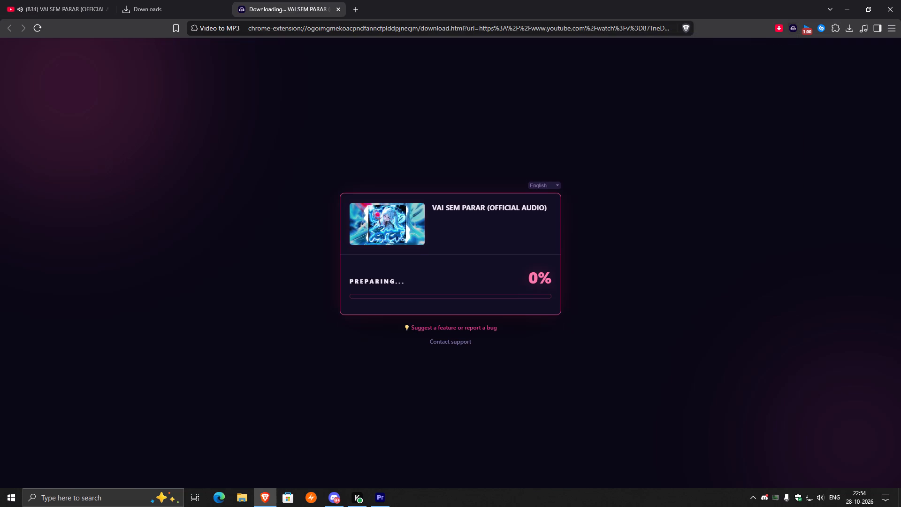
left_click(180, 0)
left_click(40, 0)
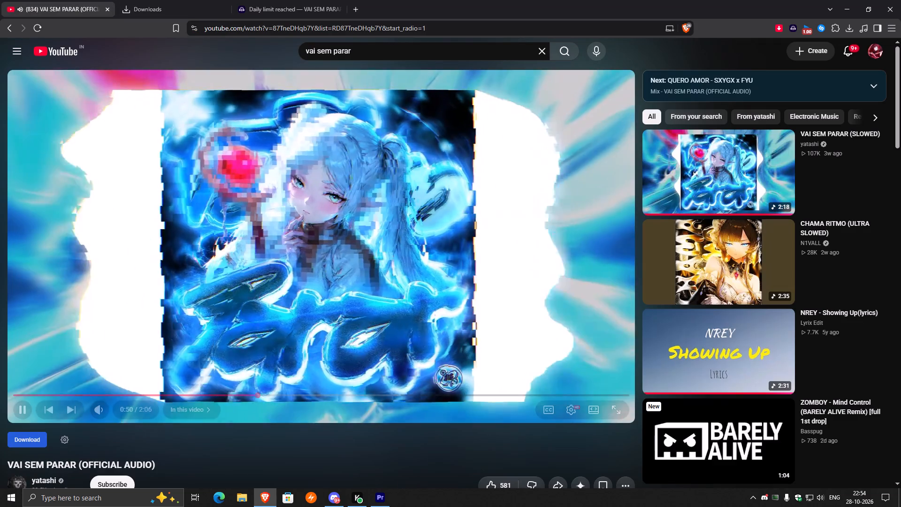
Raise the playback volume to 40% and preview the official audio further, past the one-minute mark.
key("Up")
key("Up")
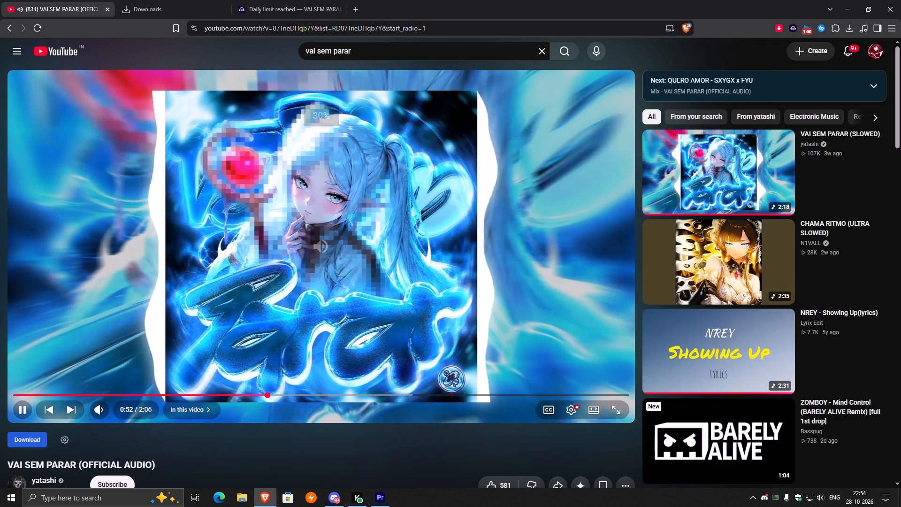
key("Right")
key("Right")
key("Up")
key("Up")
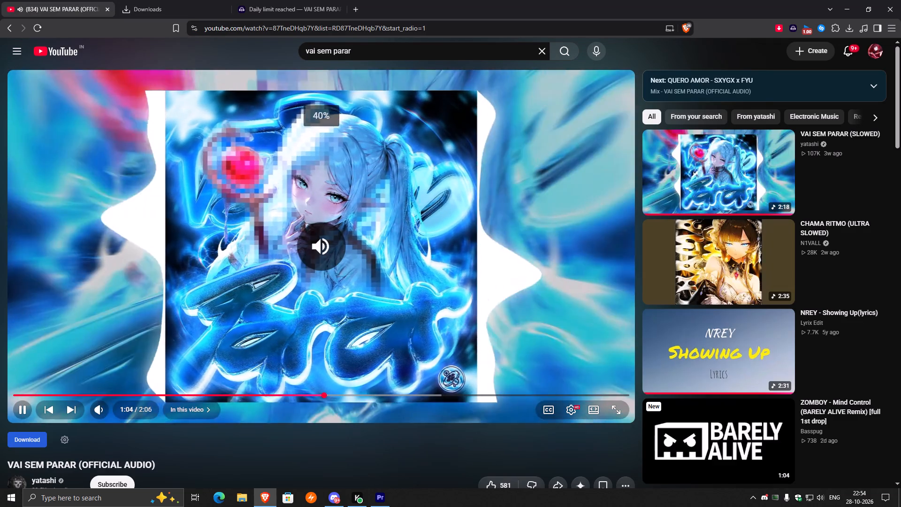
key("Right")
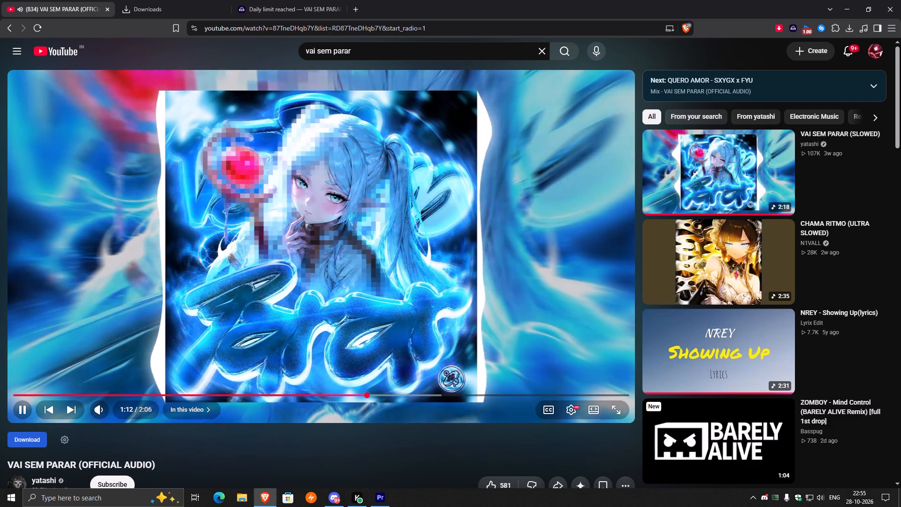
Return to the search results and open the VAI SEM PARAR (SLOWED) version.
left_click_drag(260, 315, 267, 316)
scroll(270, 318, "up", 13)
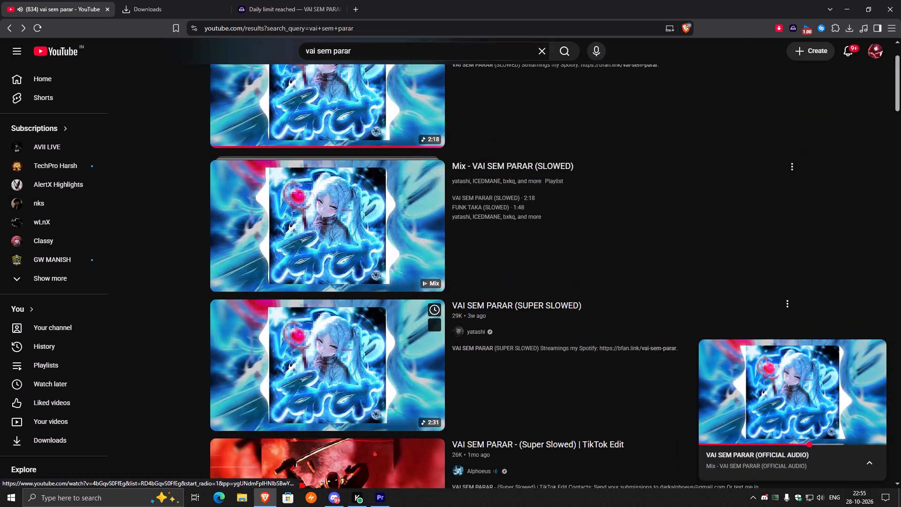
scroll(286, 329, "up", 8)
left_click(319, 199)
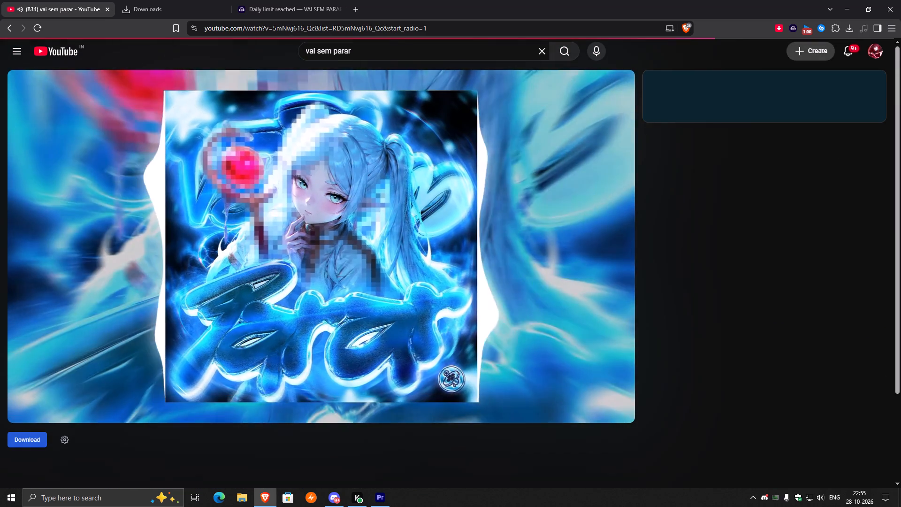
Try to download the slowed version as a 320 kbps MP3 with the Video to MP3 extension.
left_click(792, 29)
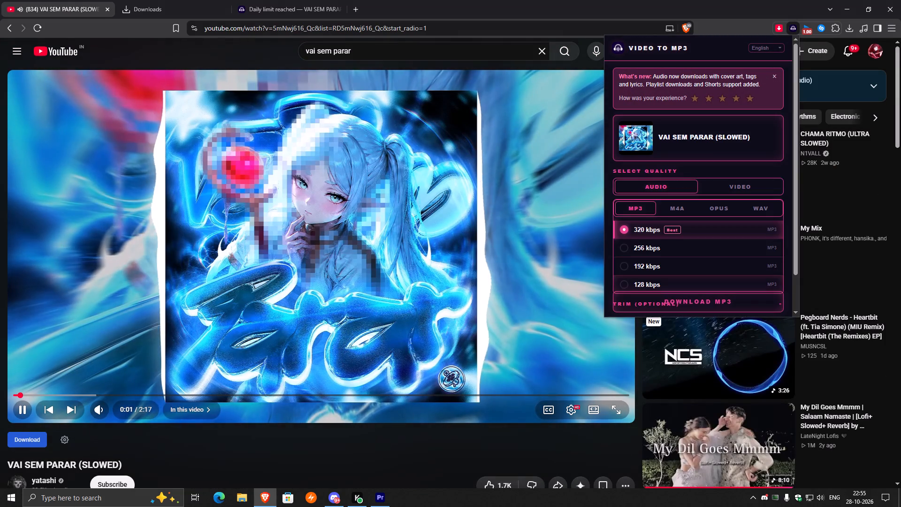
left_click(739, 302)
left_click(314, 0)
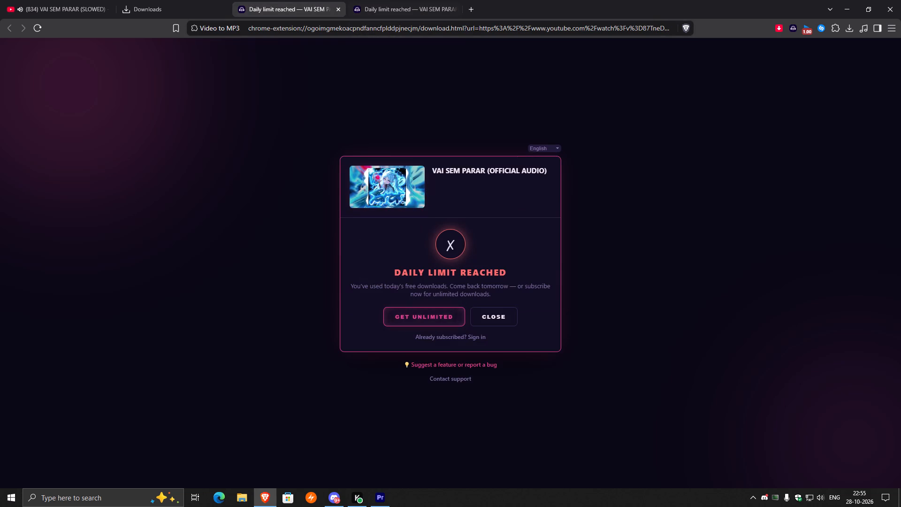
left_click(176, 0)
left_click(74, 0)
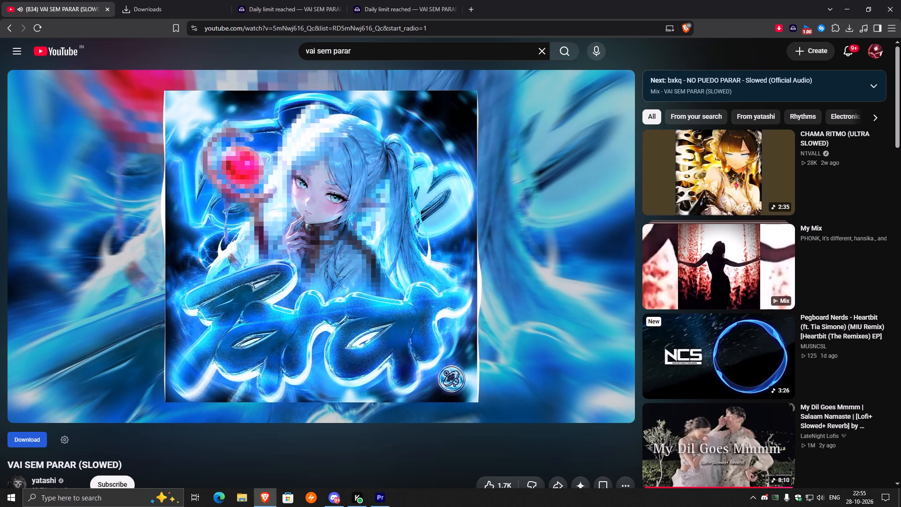
Start downloading VAI SEM PARAR (SLOWED) as High Quality audio with the Tubly downloader on the video page.
left_click(778, 27)
left_click(212, 471)
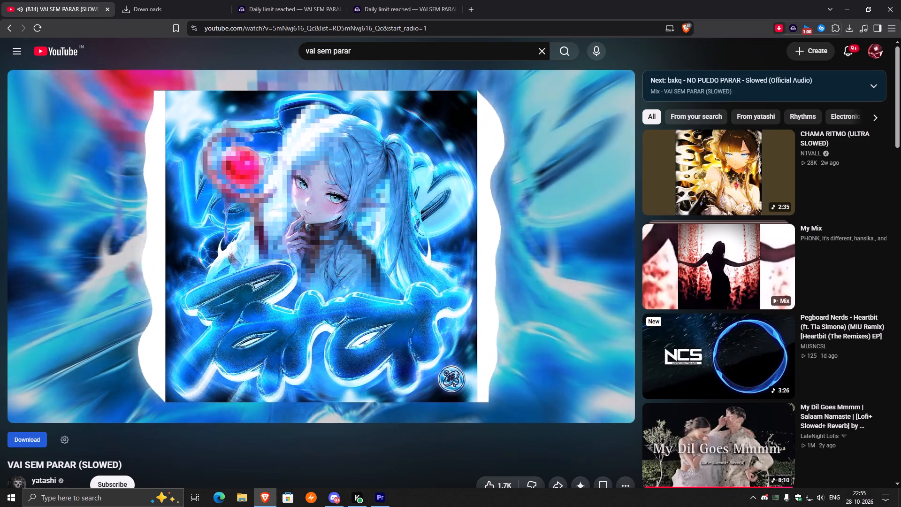
scroll(176, 440, "down", 2)
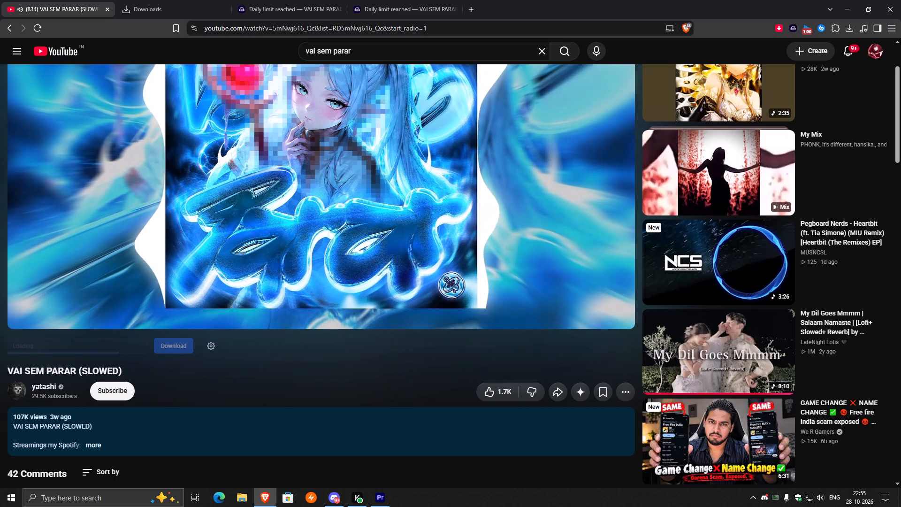
scroll(212, 412, "up", 4)
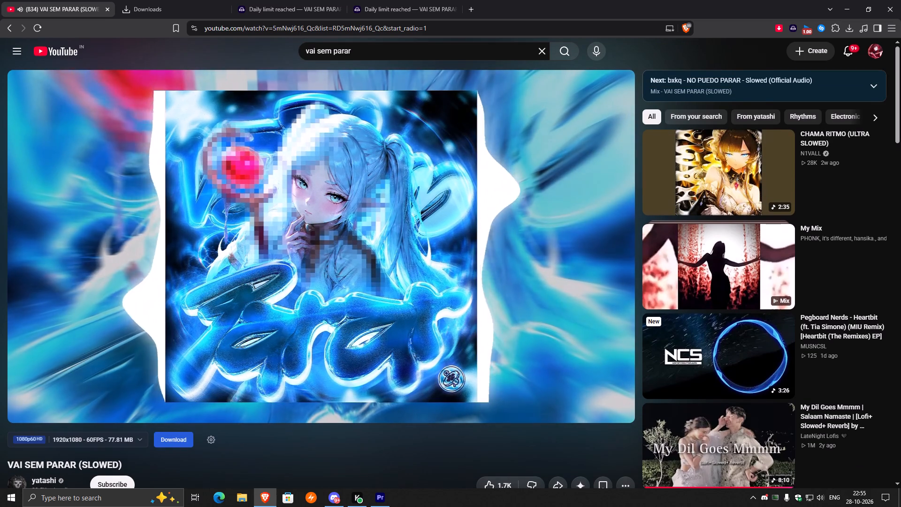
left_click(99, 440)
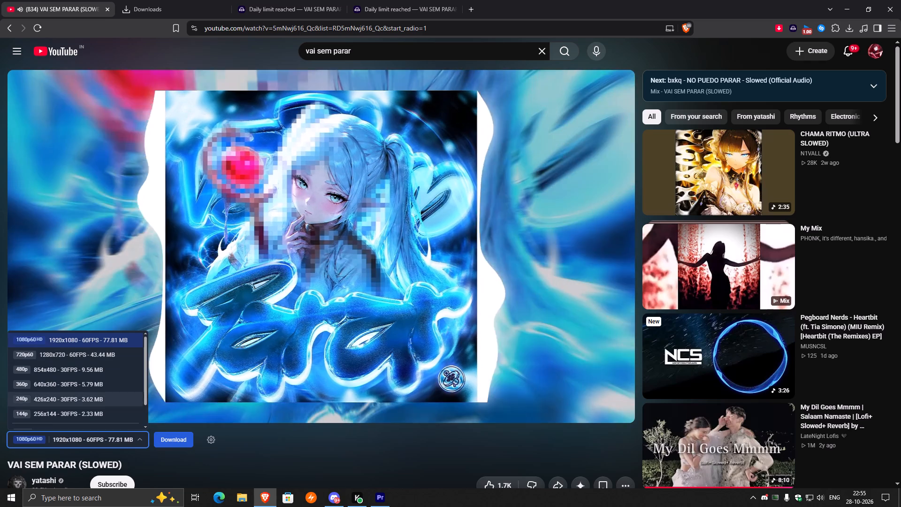
scroll(56, 394, "down", 5)
left_click(72, 407)
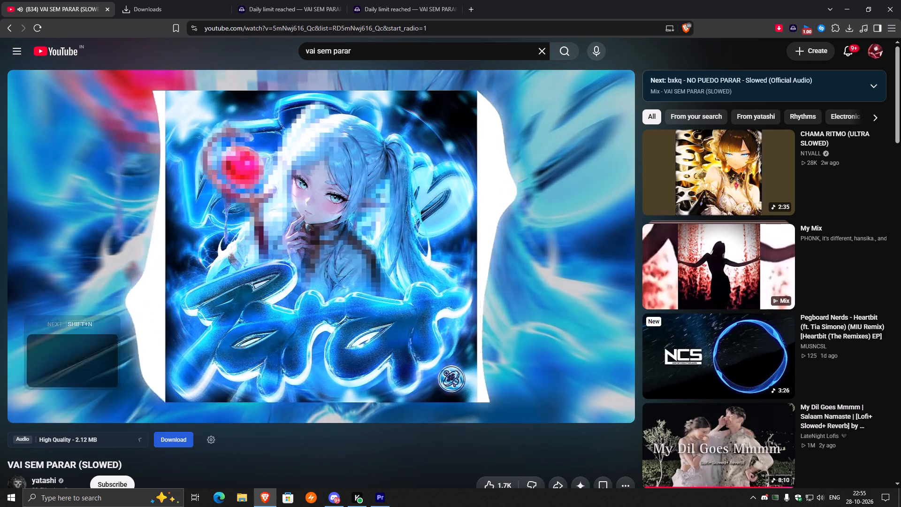
left_click(174, 440)
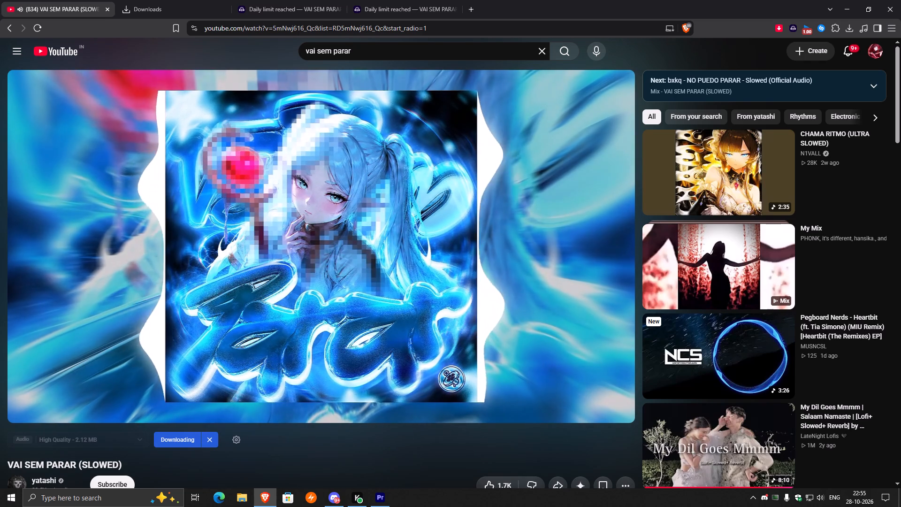
Open the watch history in a new tab, open VAI SEM PARAR (OFFICIAL AUDIO) from it, and pause the video.
left_click(17, 53)
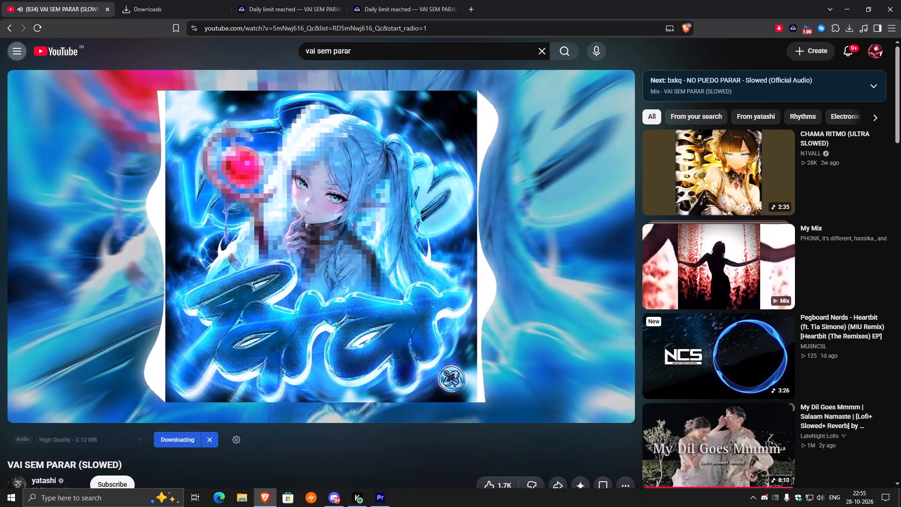
right_click(46, 345)
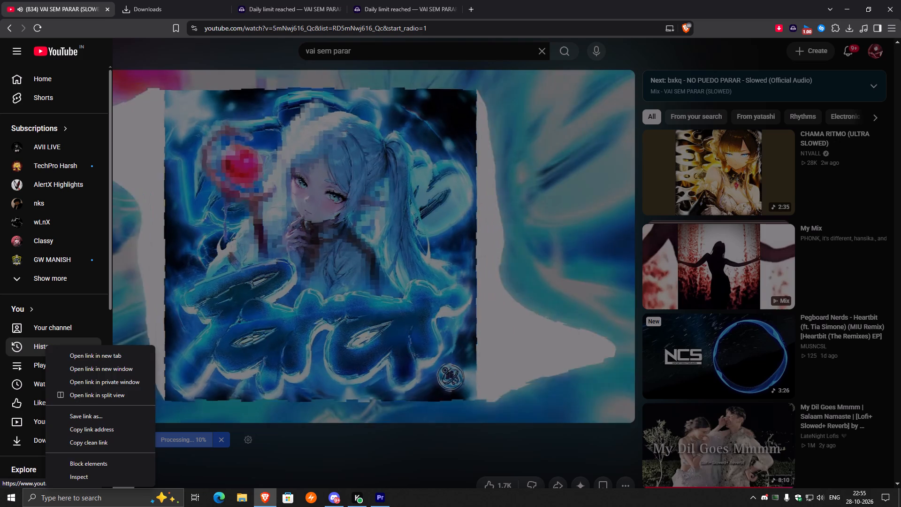
left_click(76, 355)
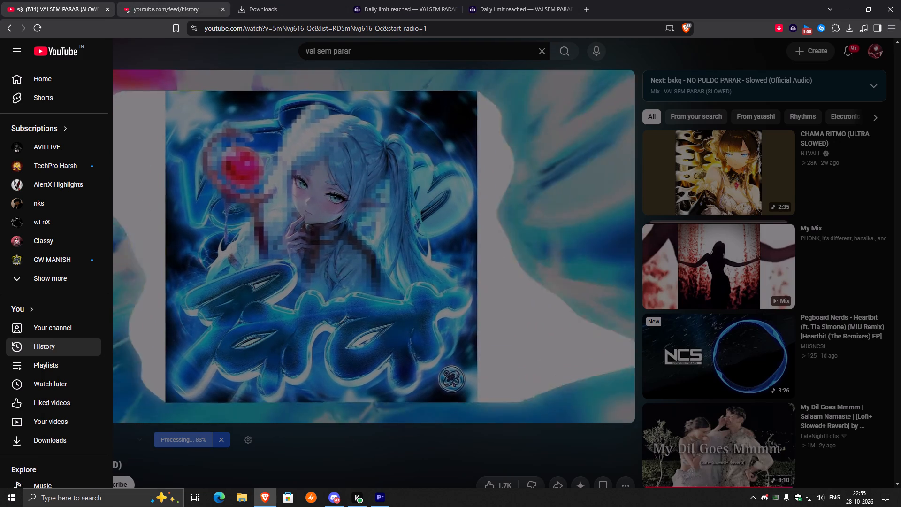
left_click(179, 0)
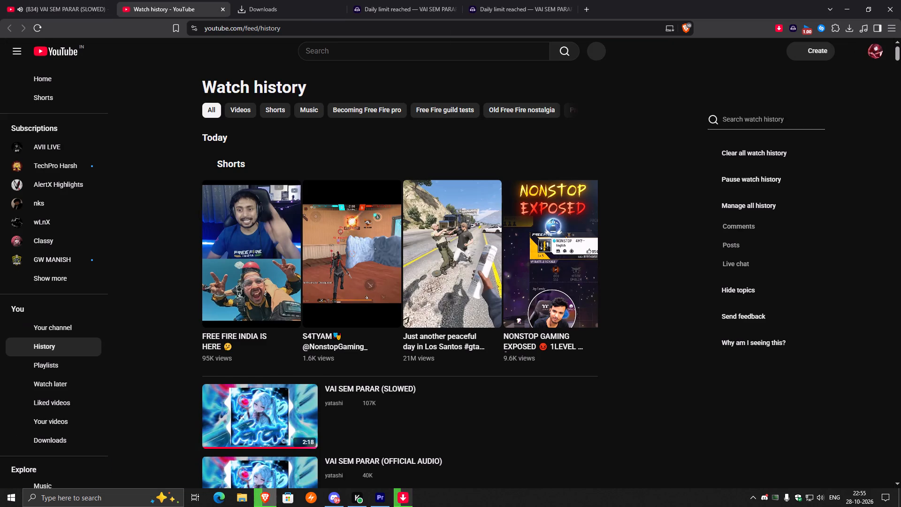
scroll(319, 297, "down", 2)
left_click(261, 392)
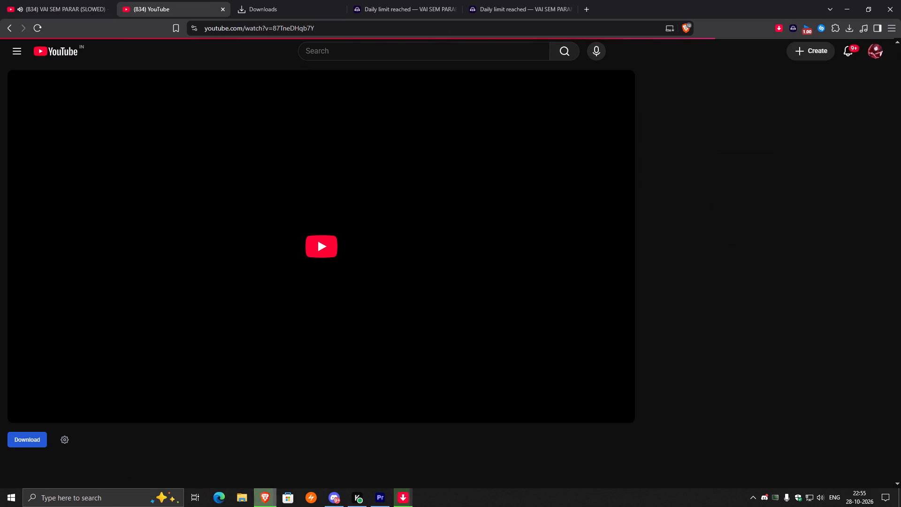
left_click(252, 231)
left_click(235, 166)
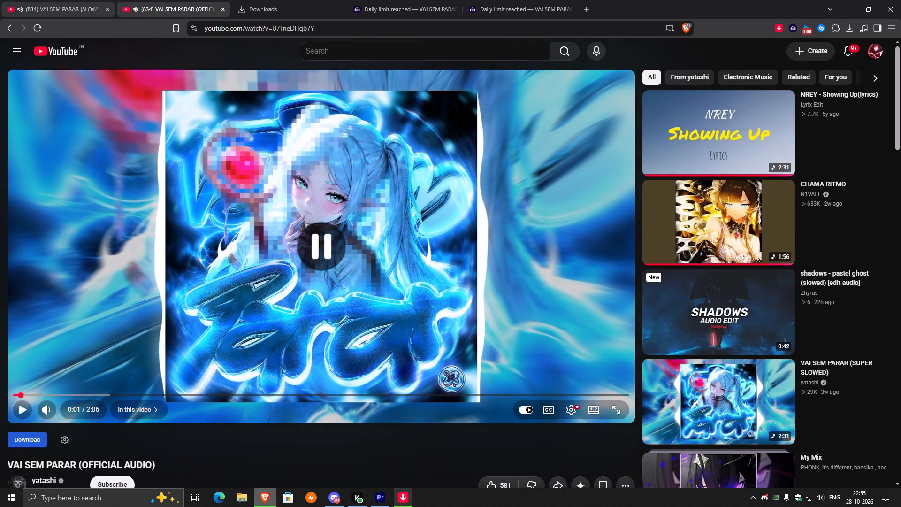
Return to the slowed version, pause it, and save its MP3 file in the Downloads folder.
left_click(90, 0)
left_click(279, 458)
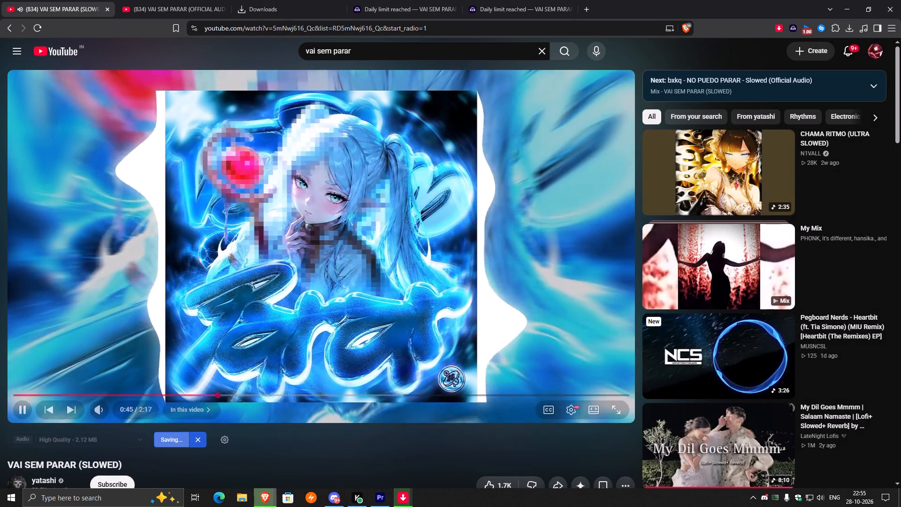
left_click(232, 157)
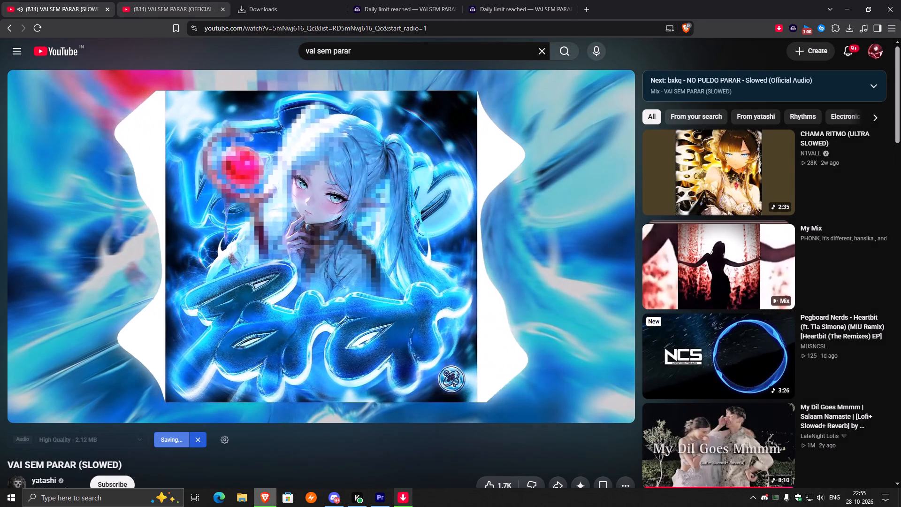
left_click(190, 0)
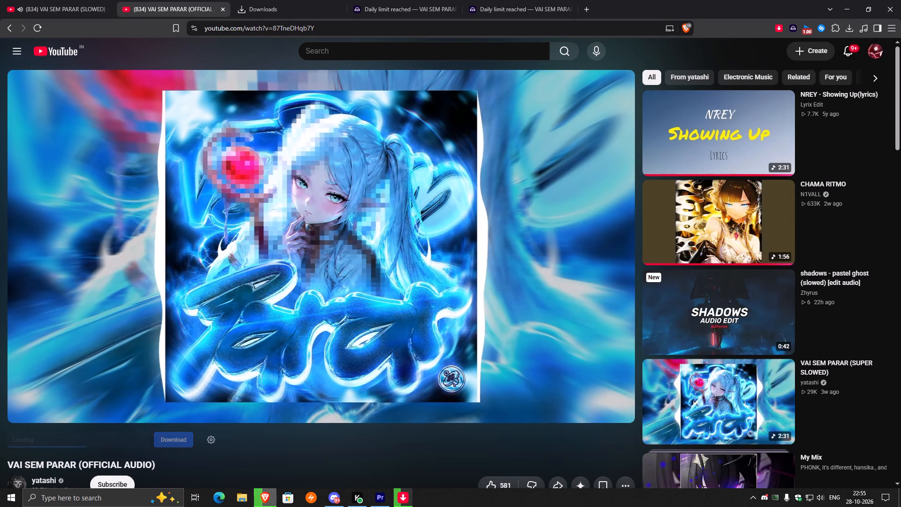
left_click(69, 0)
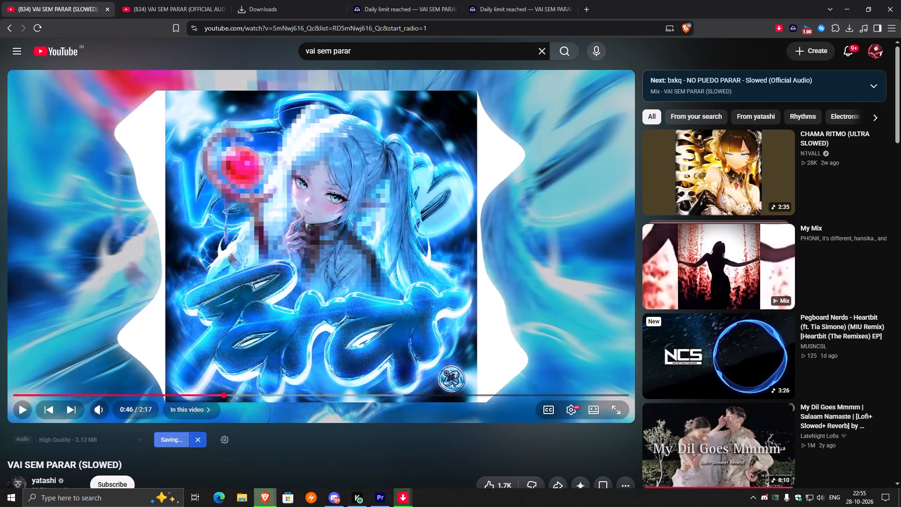
left_click(406, 503)
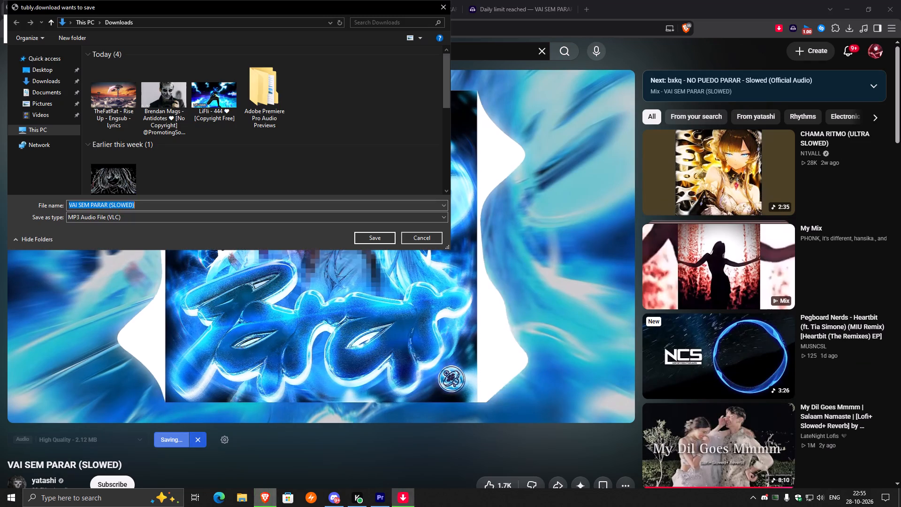
left_click(50, 80)
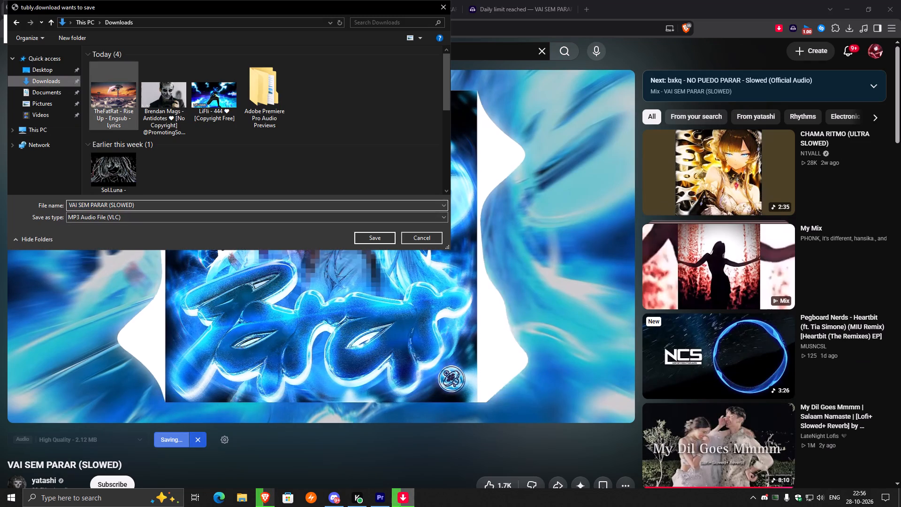
left_click(389, 237)
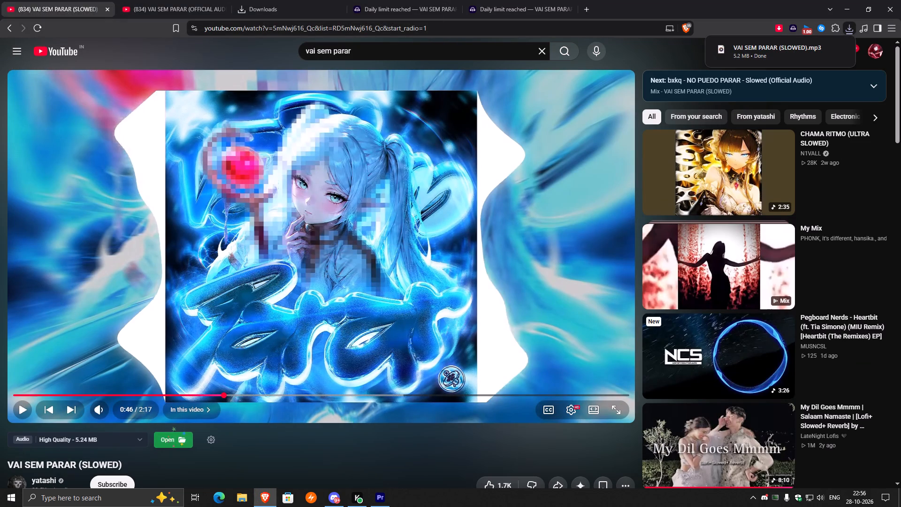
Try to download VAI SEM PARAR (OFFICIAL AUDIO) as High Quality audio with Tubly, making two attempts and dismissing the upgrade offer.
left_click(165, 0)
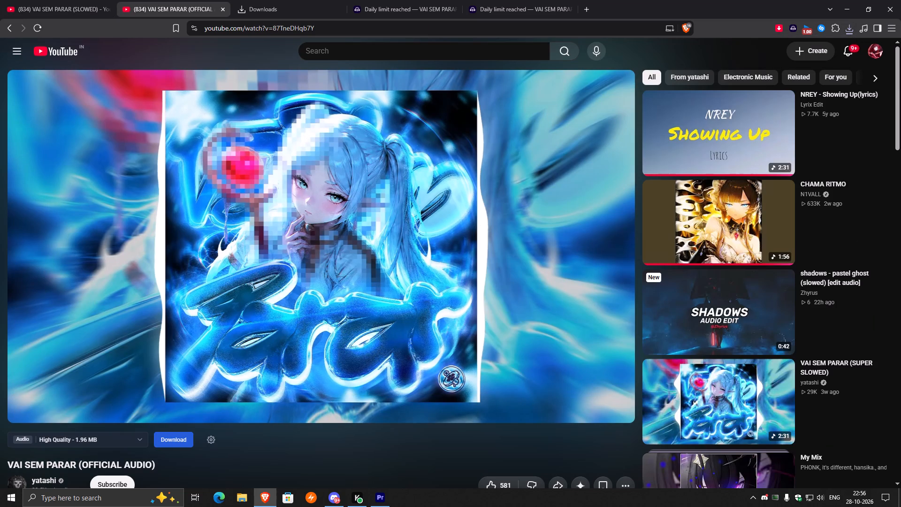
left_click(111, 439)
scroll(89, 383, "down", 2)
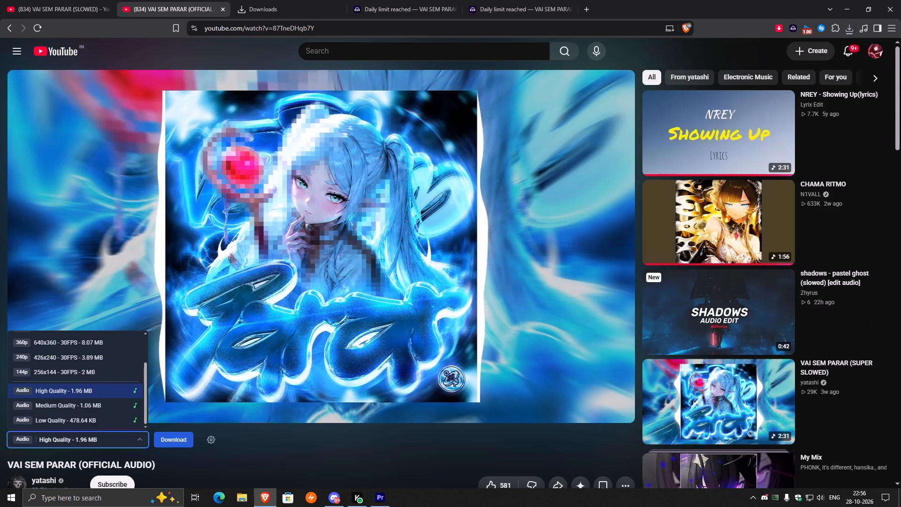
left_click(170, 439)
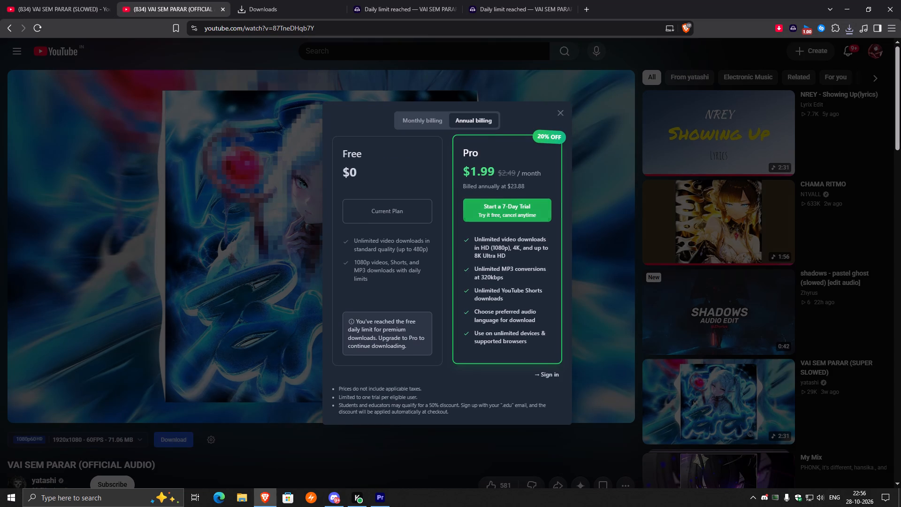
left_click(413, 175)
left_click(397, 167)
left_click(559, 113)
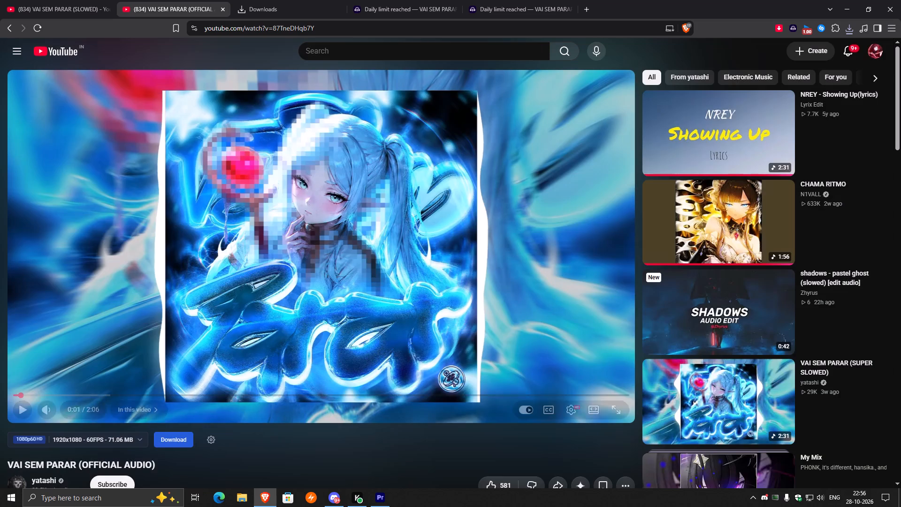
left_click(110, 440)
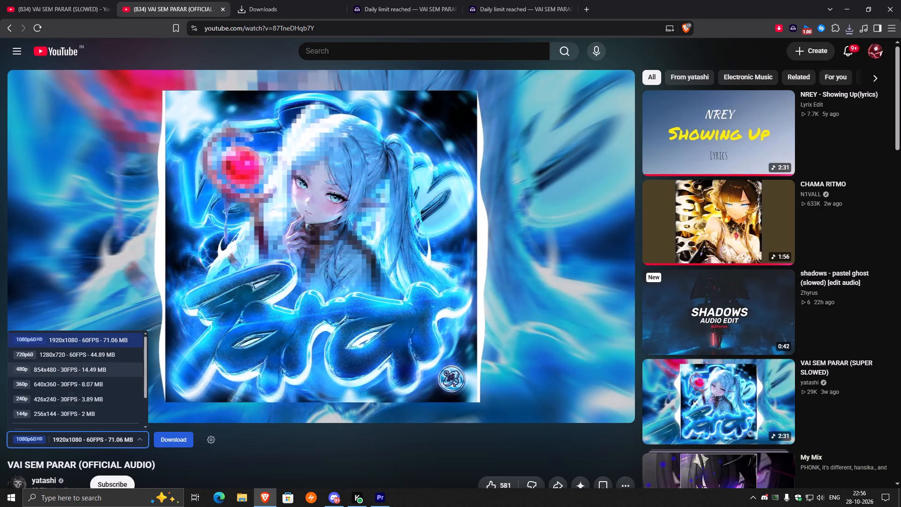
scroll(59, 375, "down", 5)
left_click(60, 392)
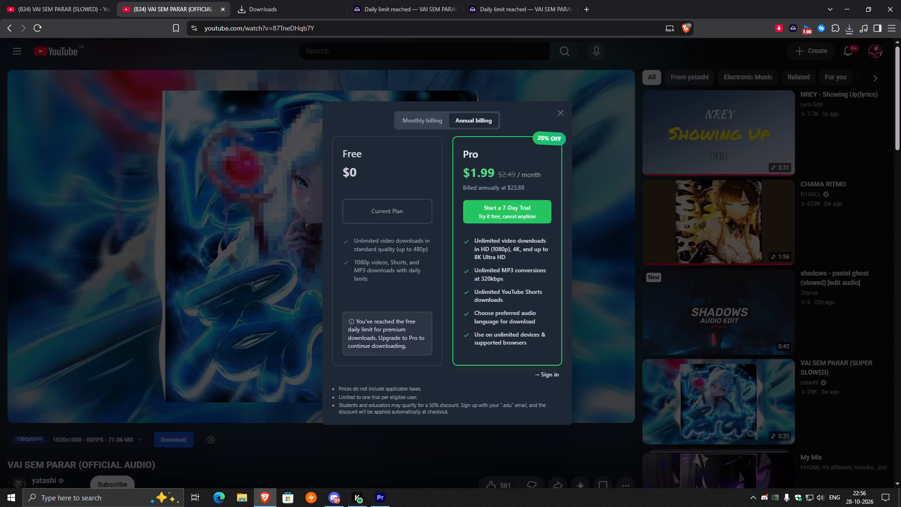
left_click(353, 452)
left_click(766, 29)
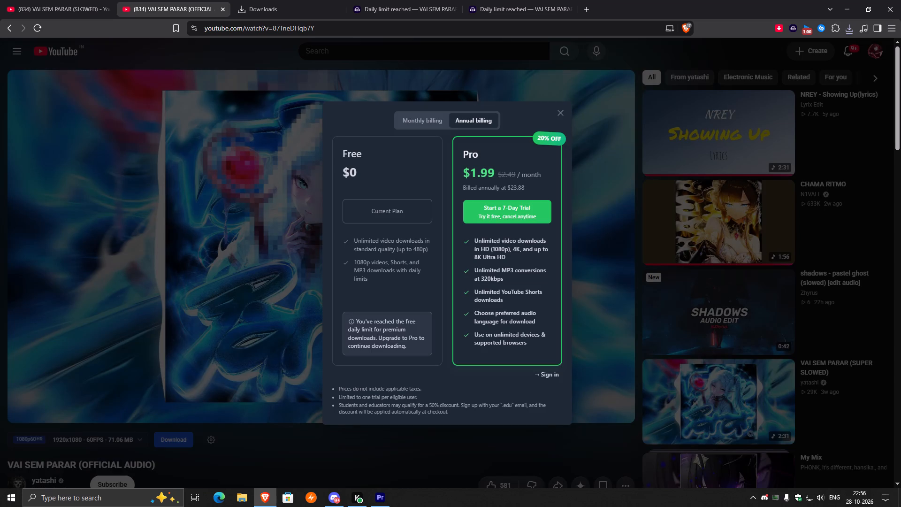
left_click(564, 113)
Open the Tubly Downloader website and save the Chrome extension's v1.6.2 ZIP archive in the Downloads folder.
right_click(777, 25)
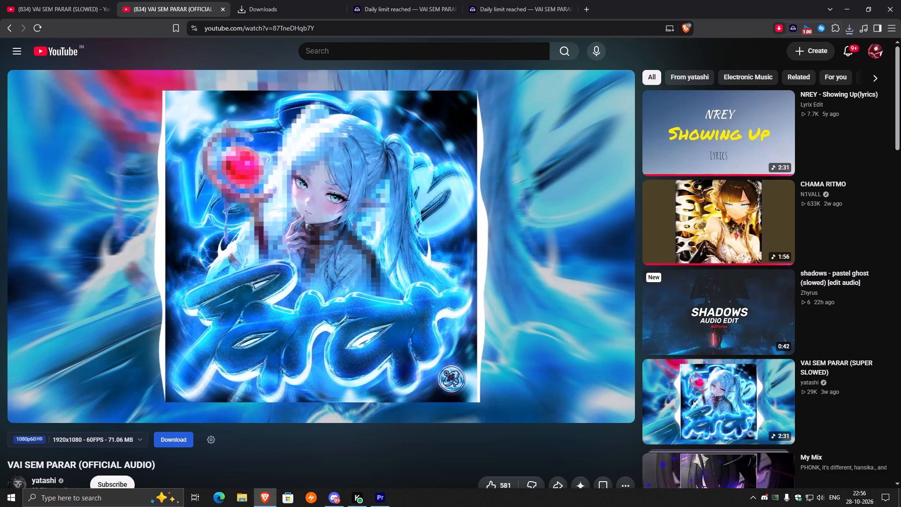
left_click(692, 49)
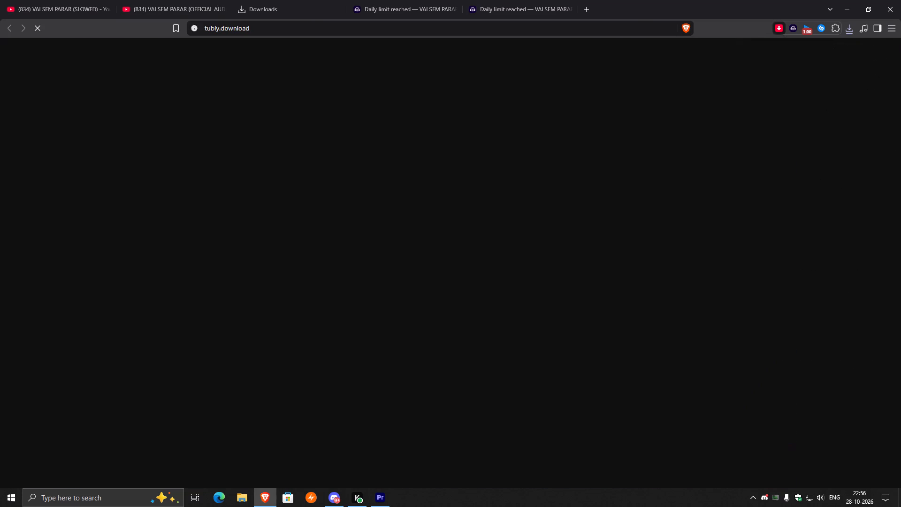
left_click(256, 313)
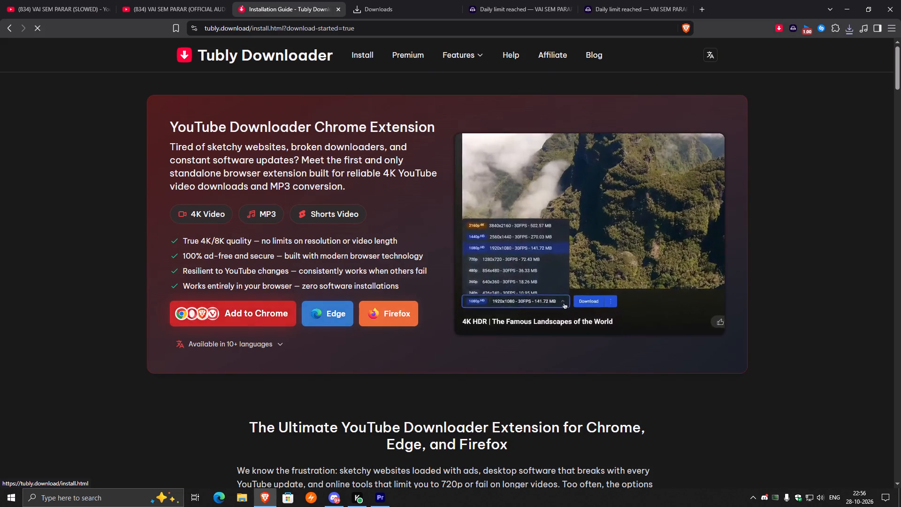
left_click_drag(472, 313, 288, 300)
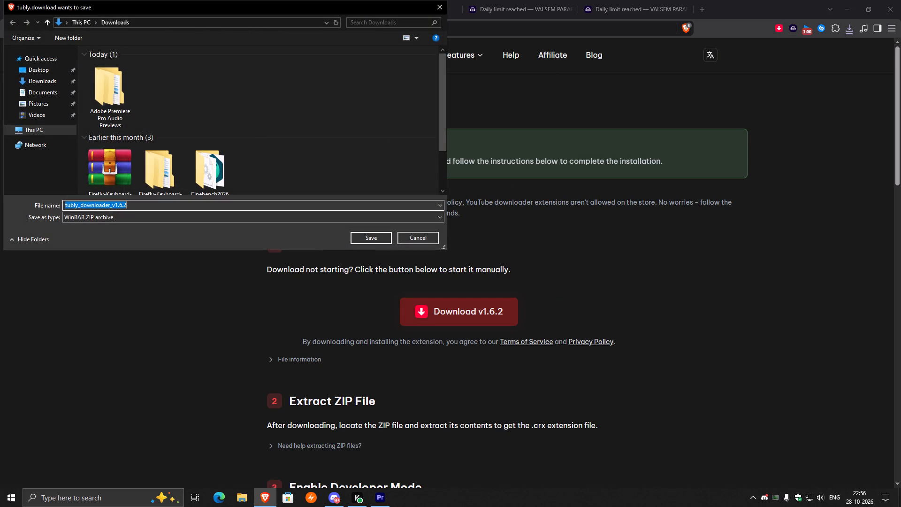
left_click(379, 237)
Remove the Tubly Downloader extension from the browser.
right_click(777, 28)
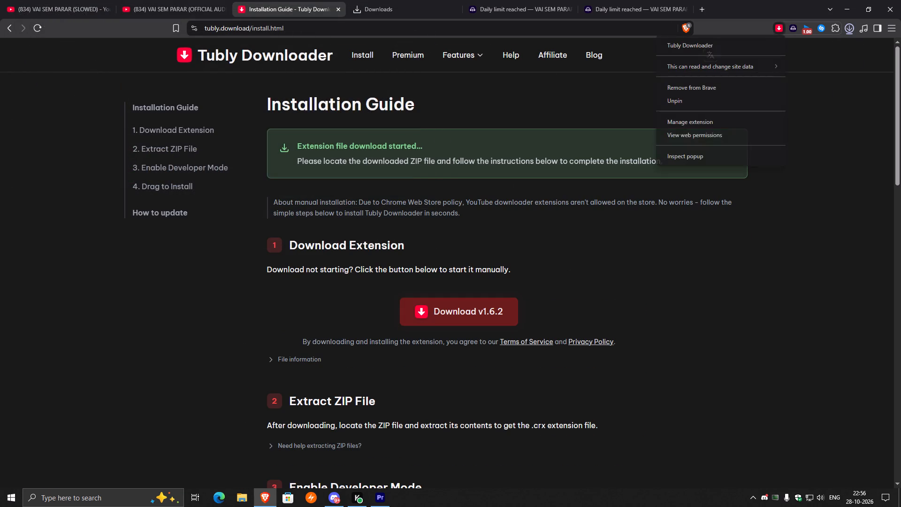
left_click(681, 88)
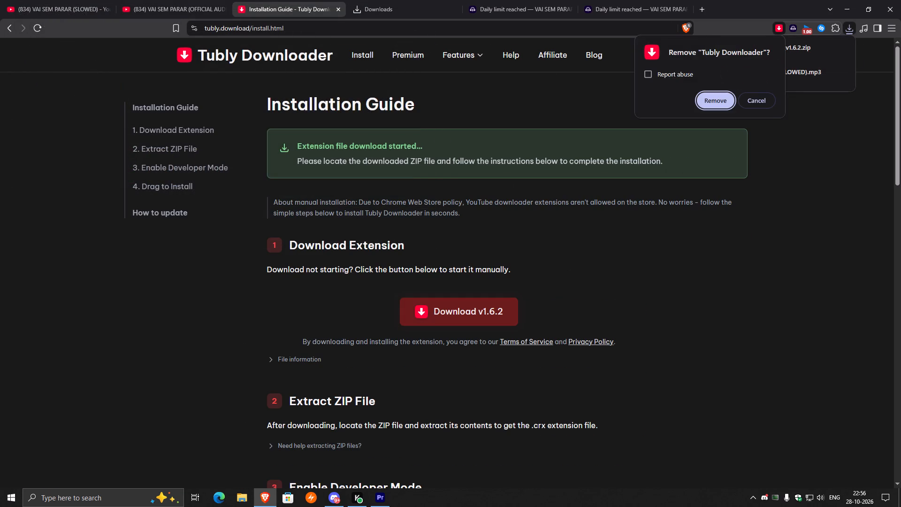
left_click(711, 100)
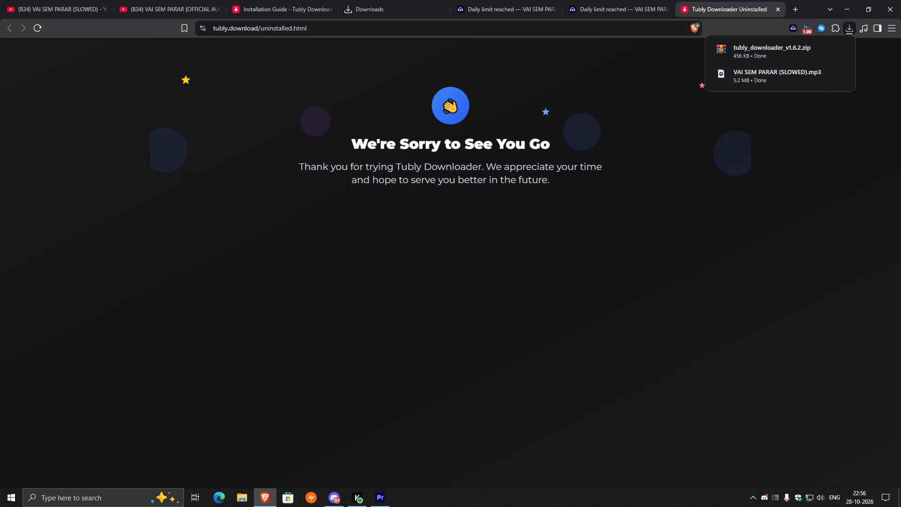
Find the extension settings by searching for "exte" and open the Manage extensions page.
left_click(893, 27)
left_click(771, 286)
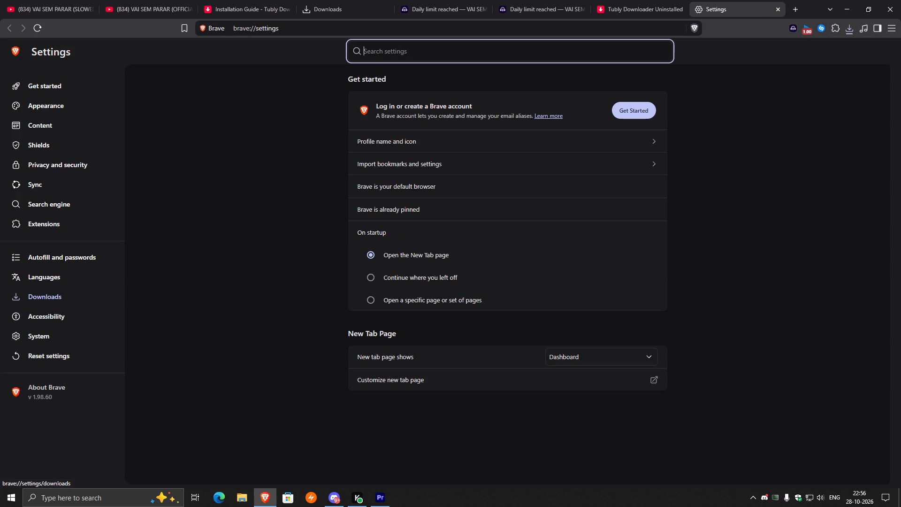
left_click(396, 45)
left_click(394, 52)
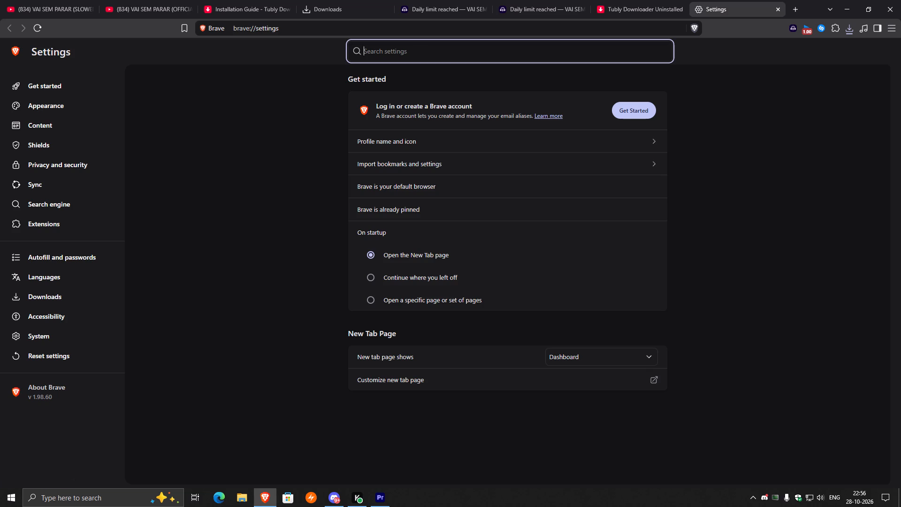
type("exte")
scroll(407, 265, "down", 8)
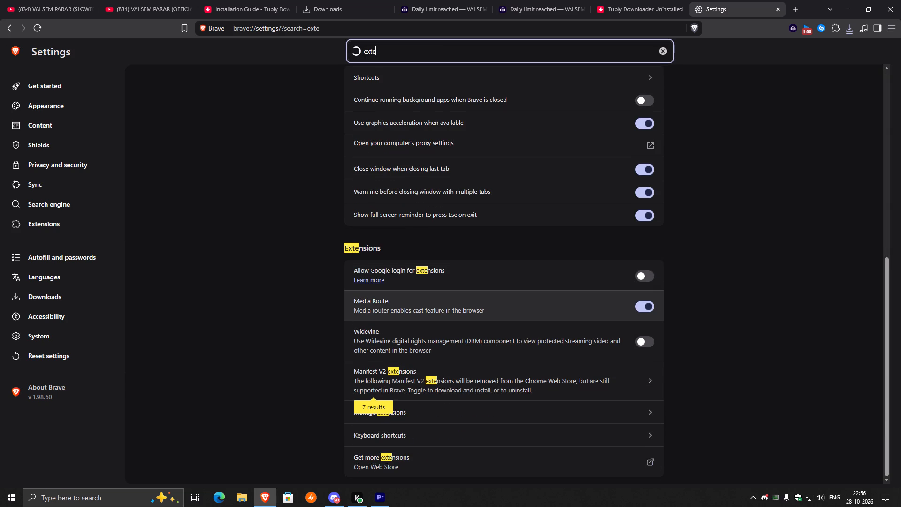
scroll(422, 298, "down", 3)
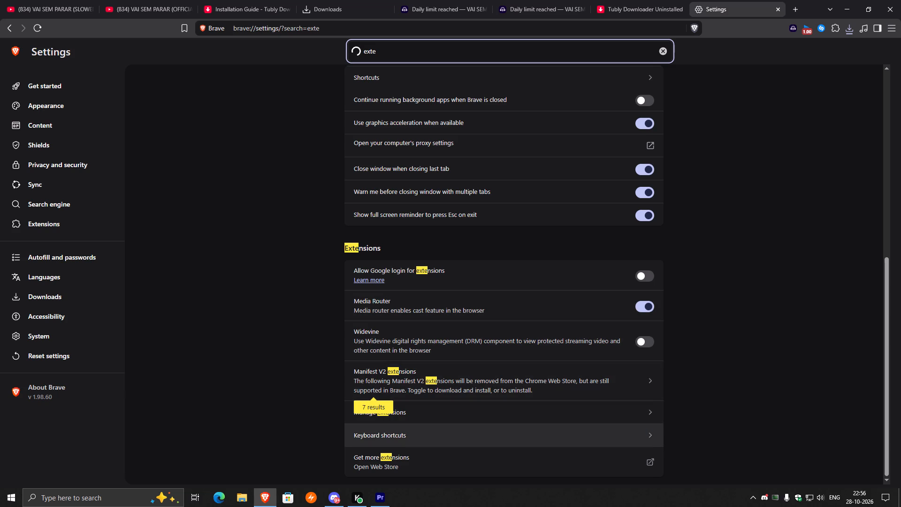
left_click(396, 463)
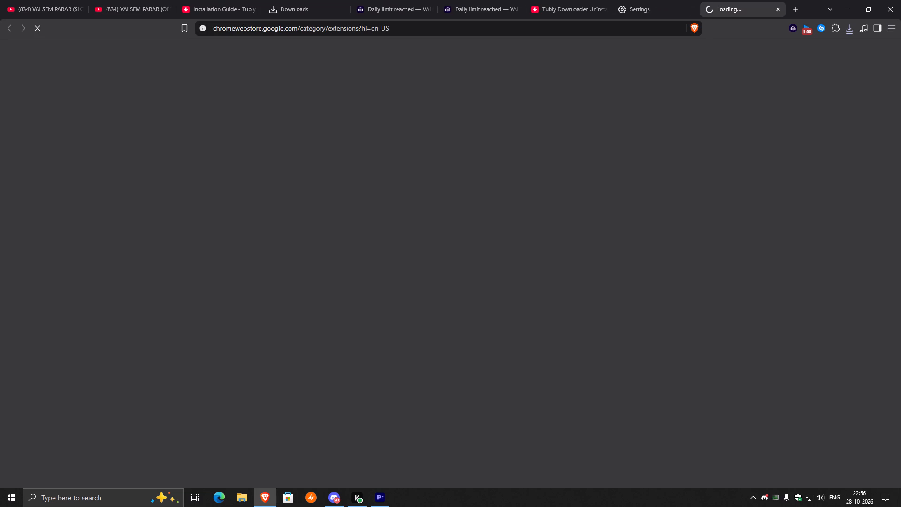
left_click(677, 0)
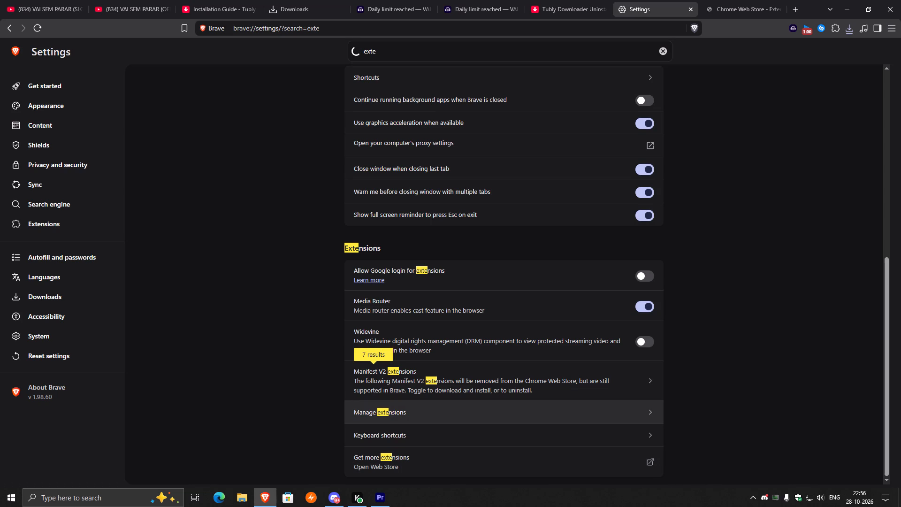
left_click(394, 411)
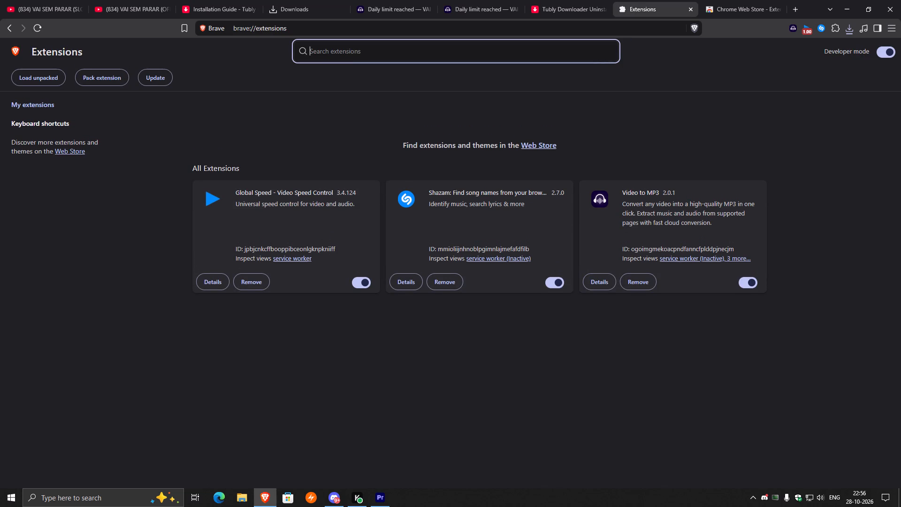
Extract the tubly_downloader_v1.6.2 archive in the Downloads folder into its own tubly_downloader_v1.6.2 folder.
left_click(244, 492)
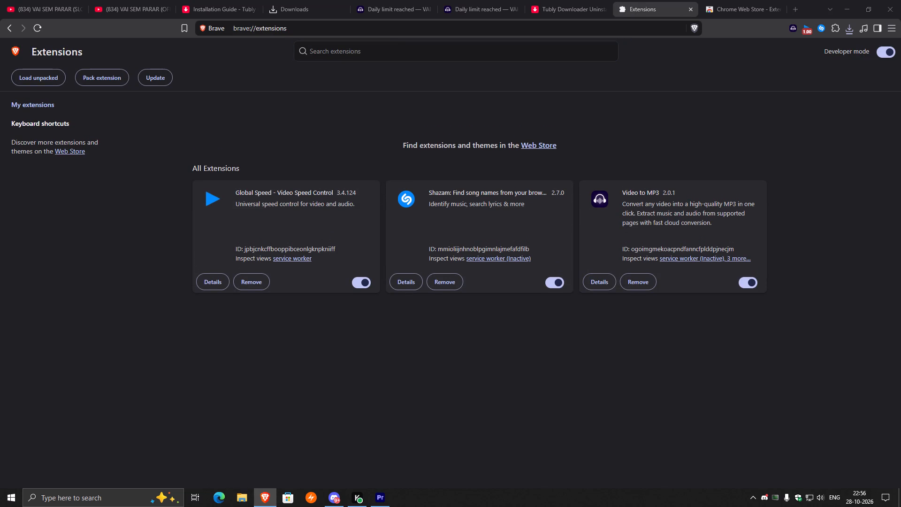
left_click(61, 134)
right_click(151, 134)
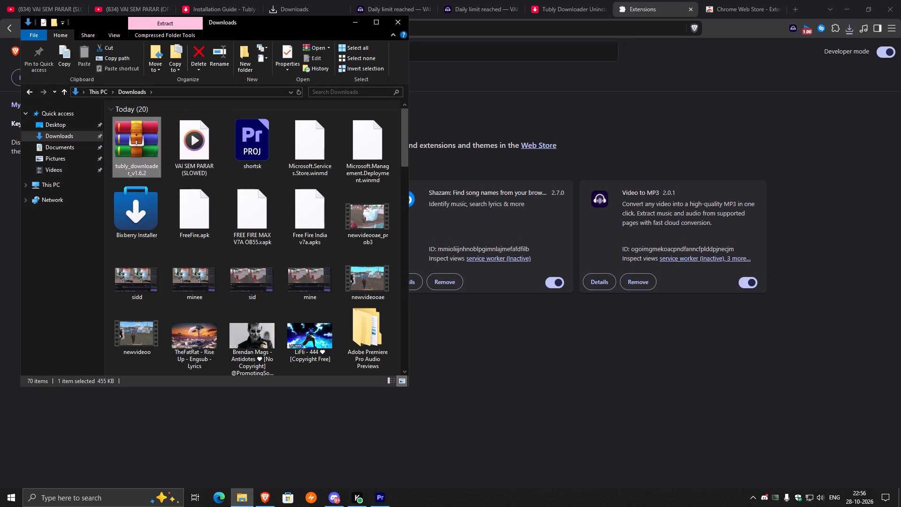
left_click(173, 160)
left_click(468, 356)
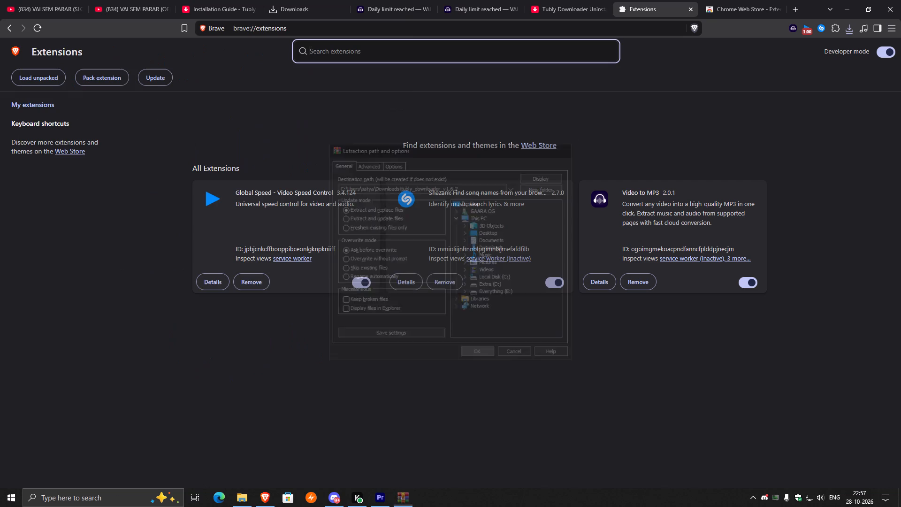
Install Tubly Downloader from tubly_downloader_v1.6.2.crx in the extracted folder by adding it to the browser's Extensions page.
left_click(239, 497)
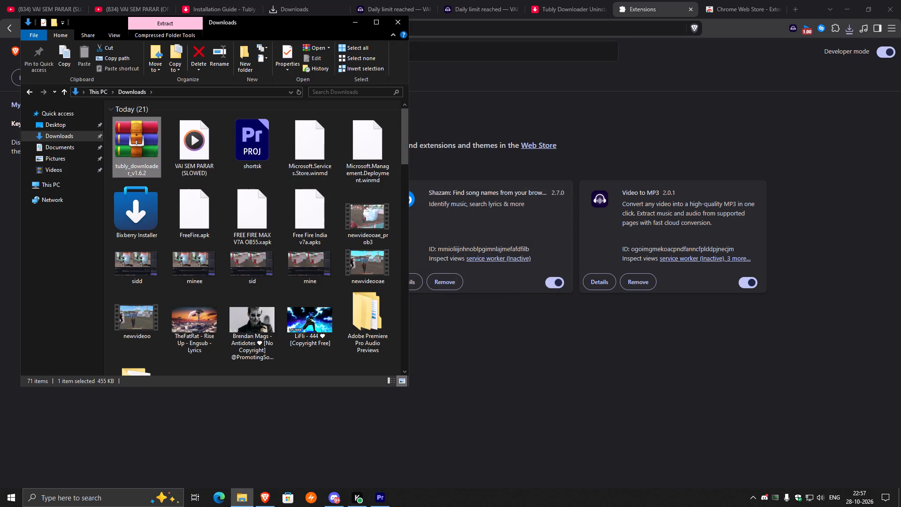
scroll(351, 296, "down", 15)
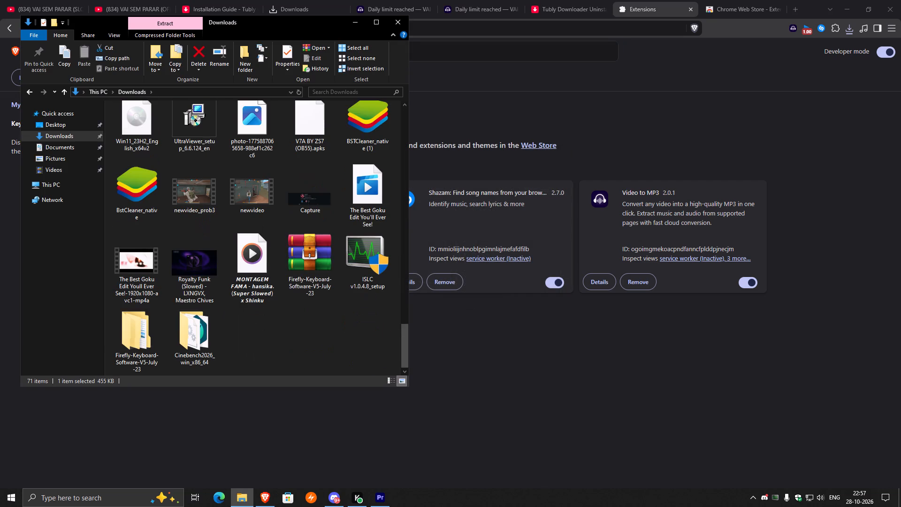
scroll(270, 324, "up", 9)
right_click(227, 180)
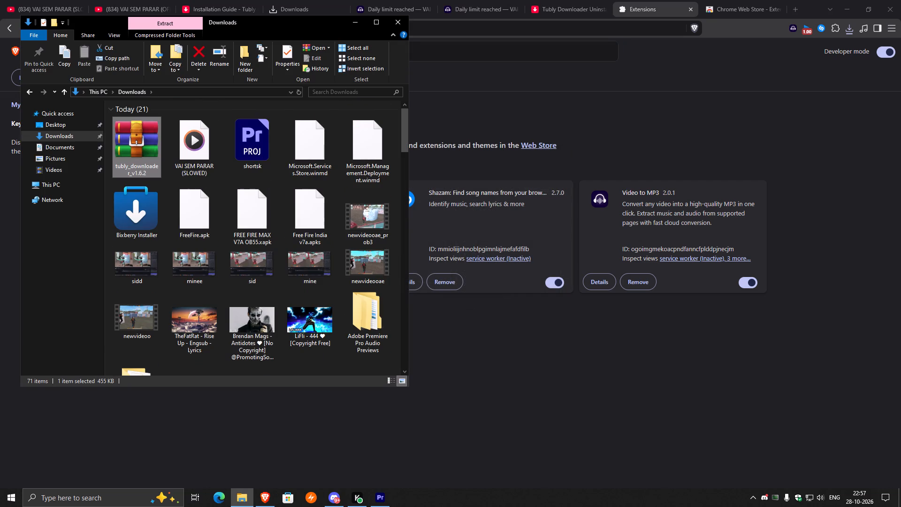
scroll(355, 327, "down", 1)
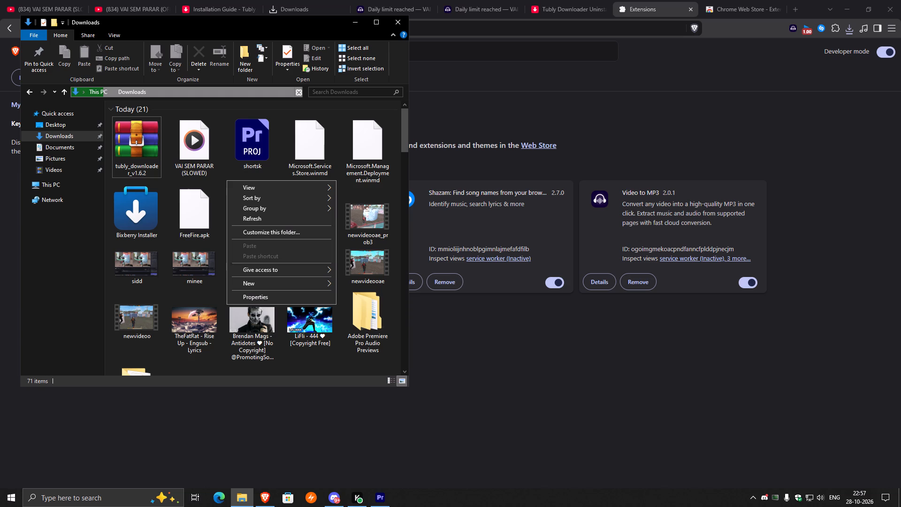
scroll(178, 212, "up", 3)
scroll(185, 224, "down", 5)
left_click(155, 363)
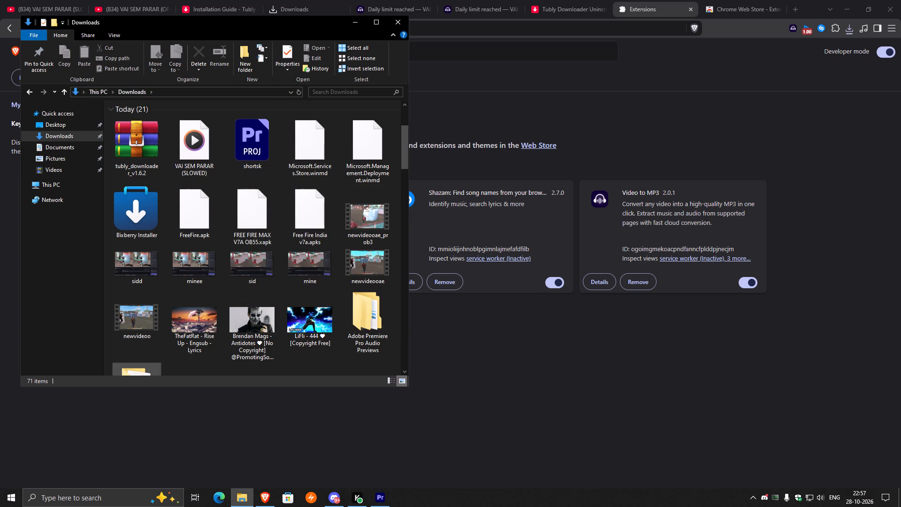
scroll(163, 358, "down", 1)
double_click(133, 251)
left_click_drag(142, 118, 429, 150)
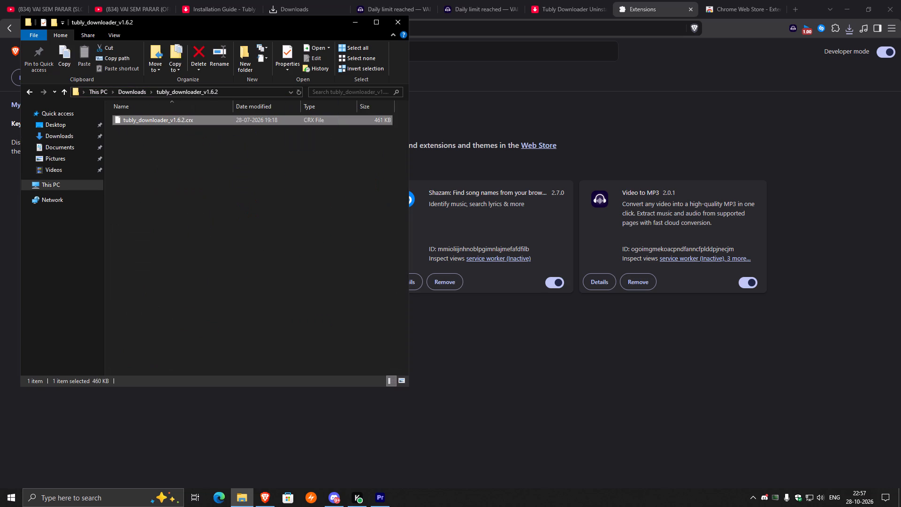
left_click_drag(429, 150, 593, 158)
left_click(494, 163)
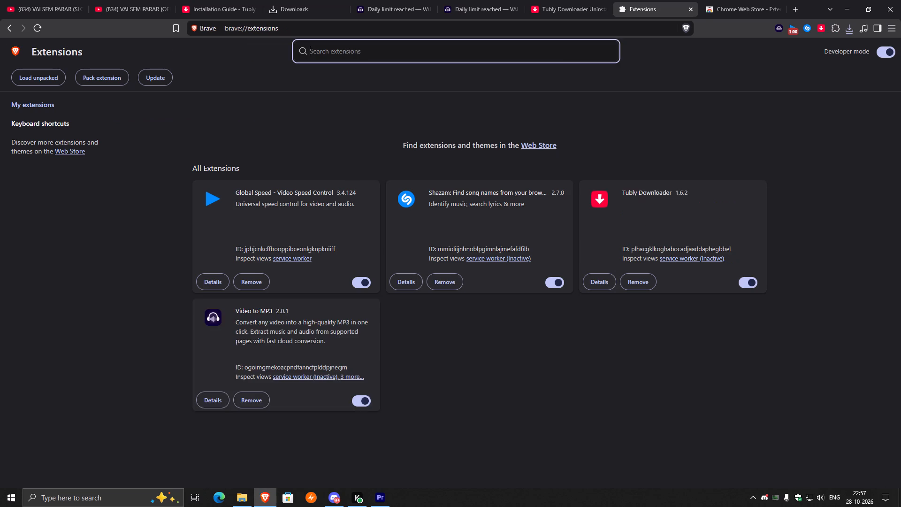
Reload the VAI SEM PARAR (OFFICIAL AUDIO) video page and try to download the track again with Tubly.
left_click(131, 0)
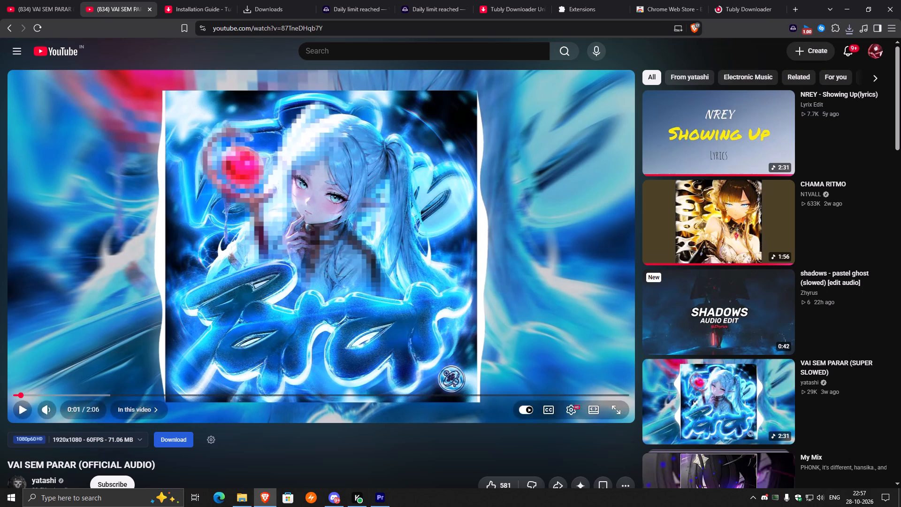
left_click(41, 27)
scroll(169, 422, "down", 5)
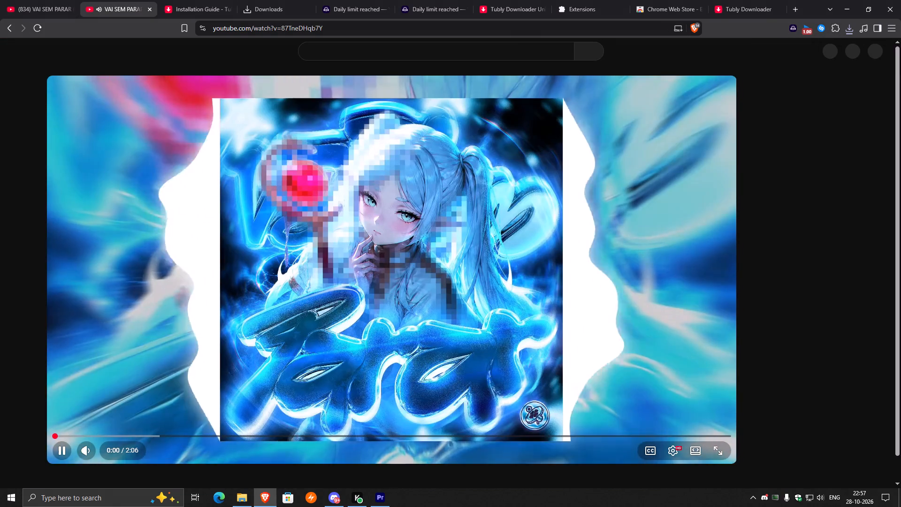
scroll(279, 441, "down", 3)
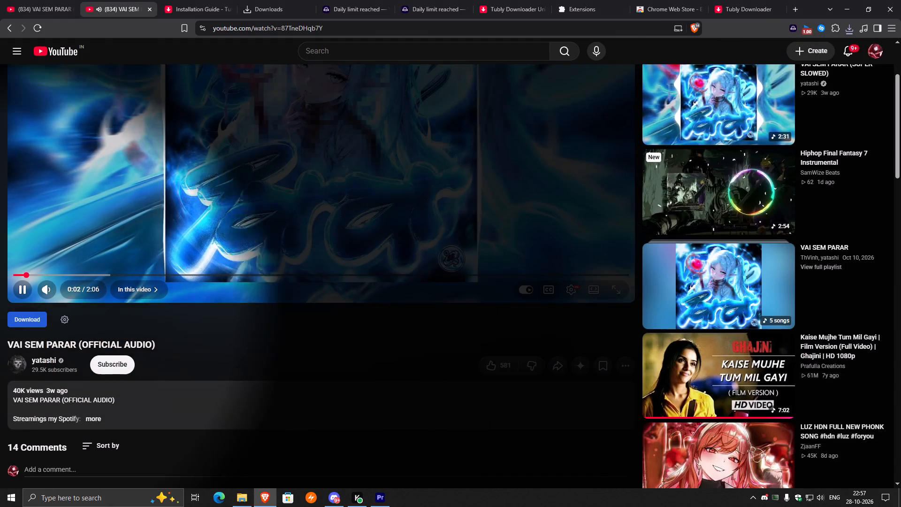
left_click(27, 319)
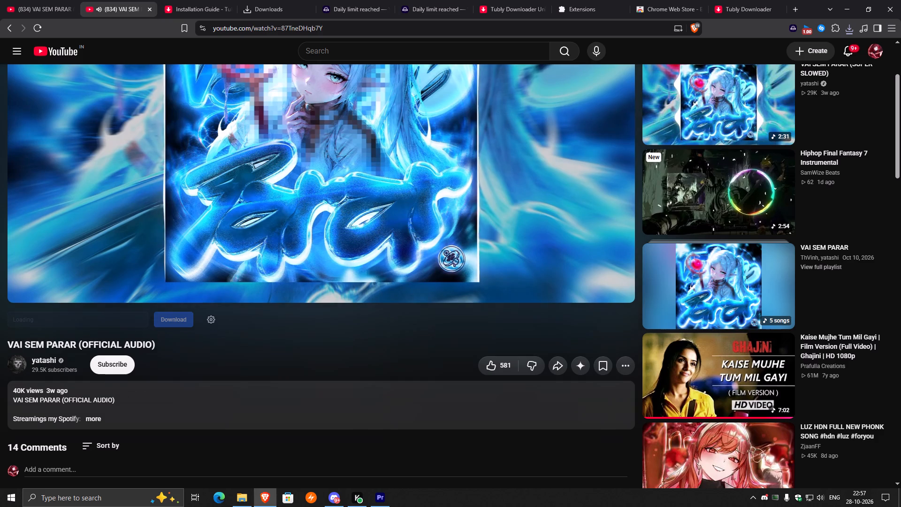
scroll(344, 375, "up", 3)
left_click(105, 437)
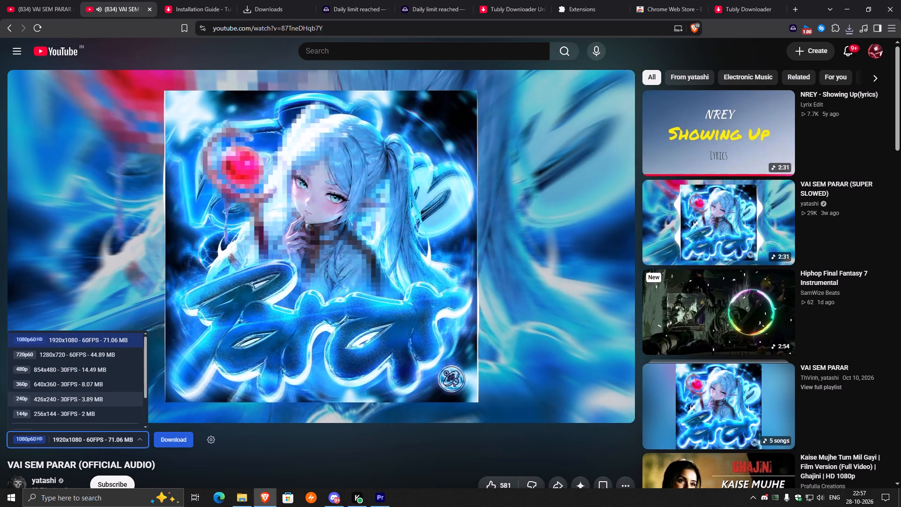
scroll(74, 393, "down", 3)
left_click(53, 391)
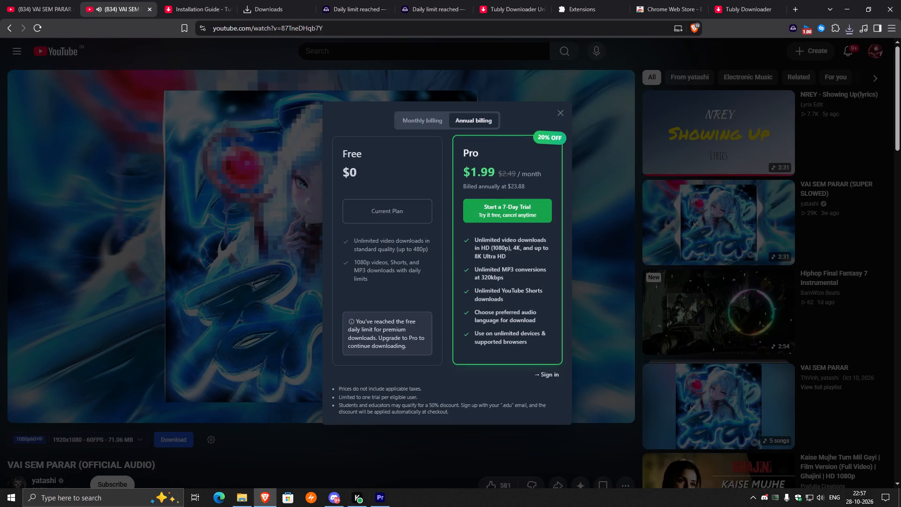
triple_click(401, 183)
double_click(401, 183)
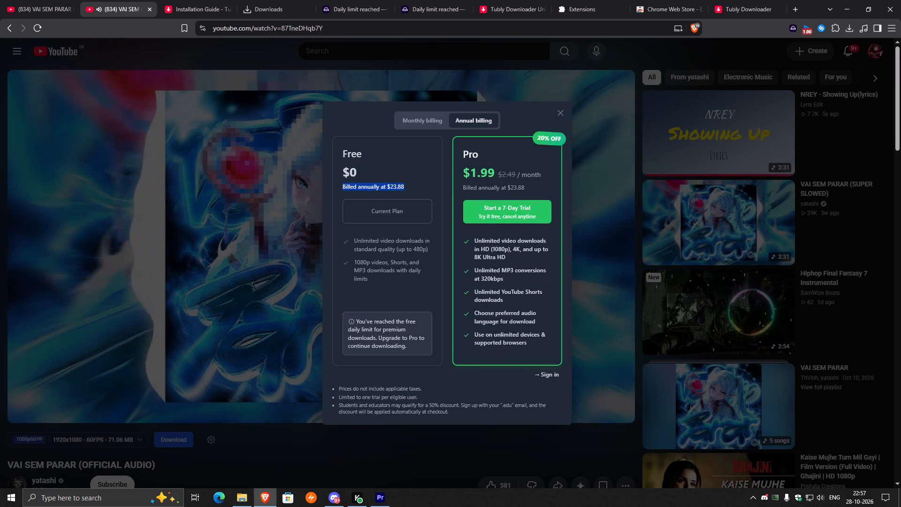
Open the Video to MP3 extension for VAI SEM PARAR (OFFICIAL AUDIO) to check its download options.
left_click(729, 45)
left_click(777, 27)
left_click(797, 25)
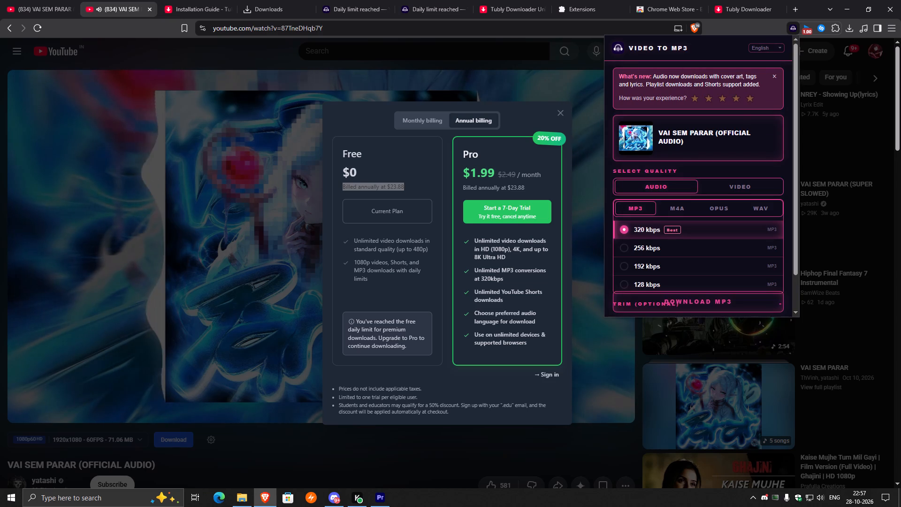
Search the web in a new tab for "yt to mp3 extension".
left_click(796, 7)
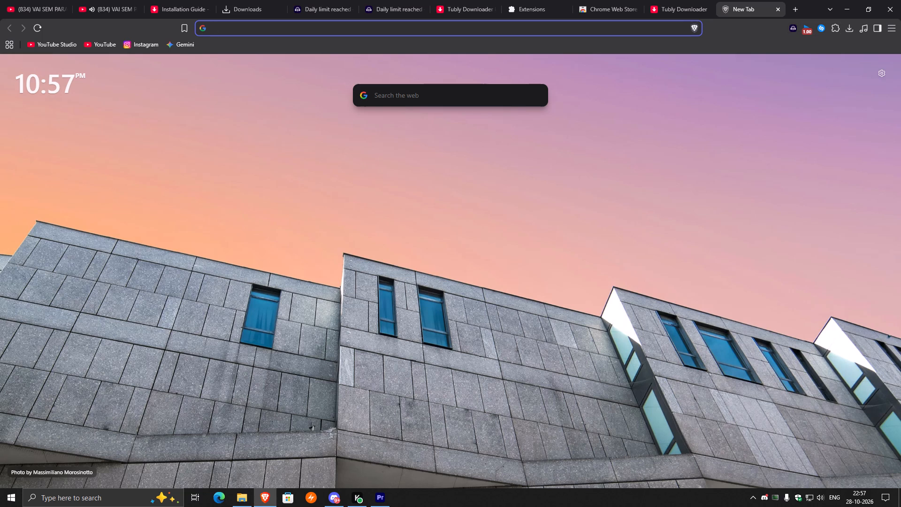
type("yt")
key("space")
type("to mp")
key("2")
key("BackSpace")
type("3")
key("space")
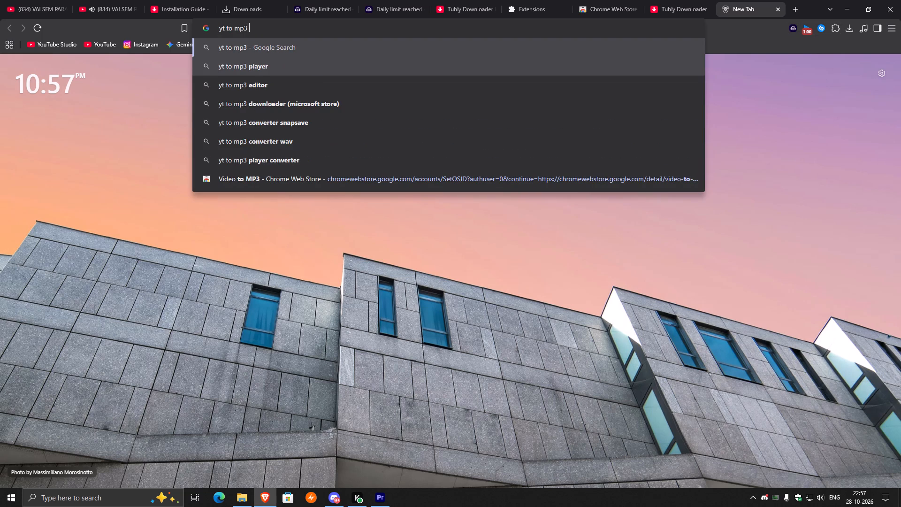
type("ec")
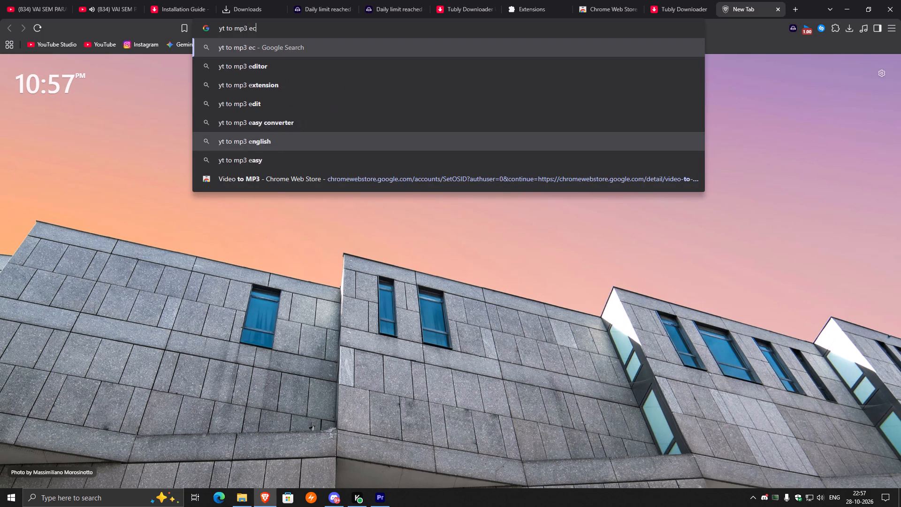
key("BackSpace")
type("xten")
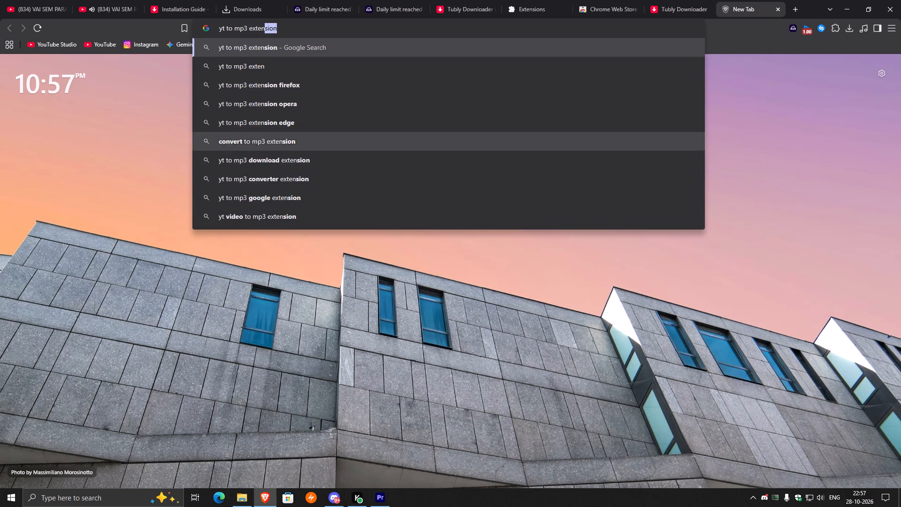
left_click(263, 44)
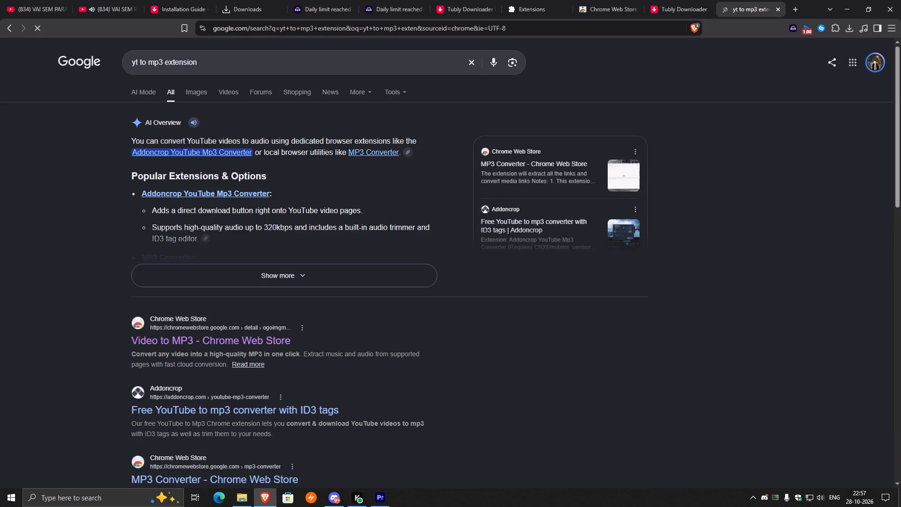
Open the Video to MP3 page in the Chrome Web Store and look through its overview and reviews.
left_click(200, 345)
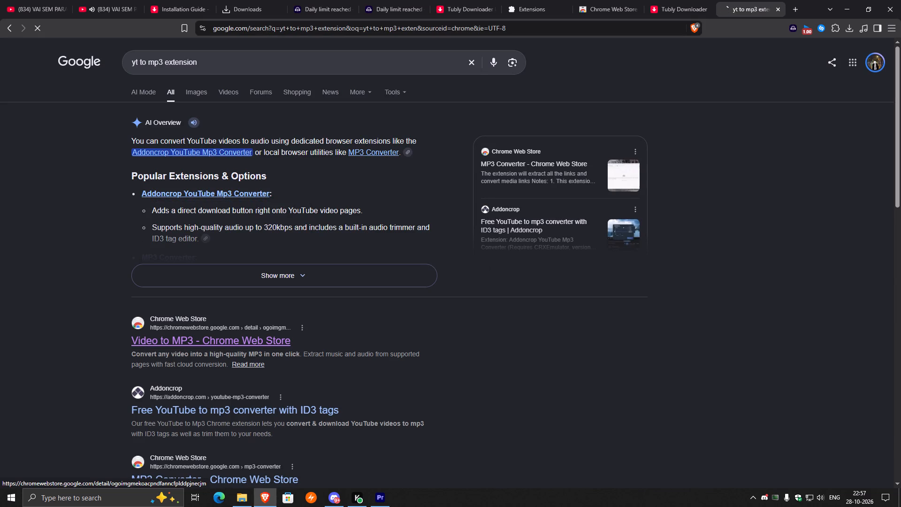
scroll(514, 159, "down", 7)
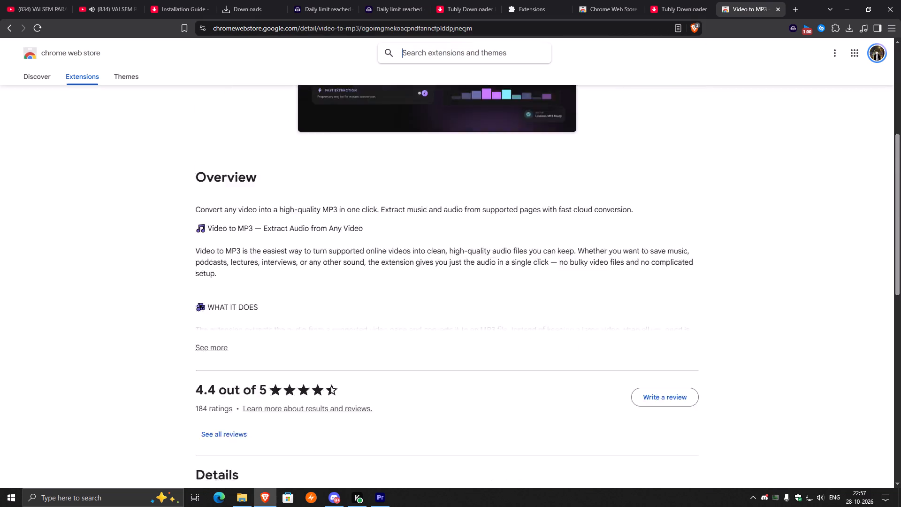
scroll(516, 161, "down", 2)
scroll(516, 161, "up", 10)
Search the Chrome Web Store for "yt to mp3" and install the YT to MP3 extension.
left_click(420, 50)
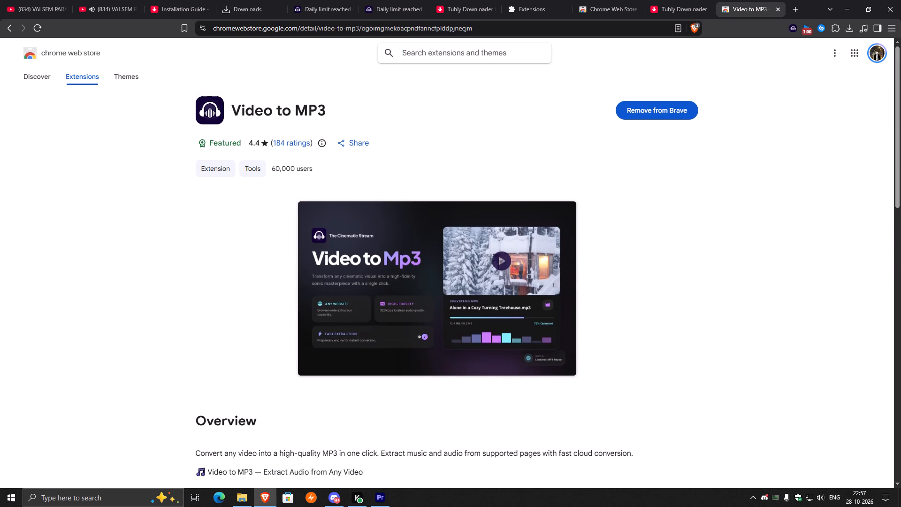
type("yt to mp3")
key("Return")
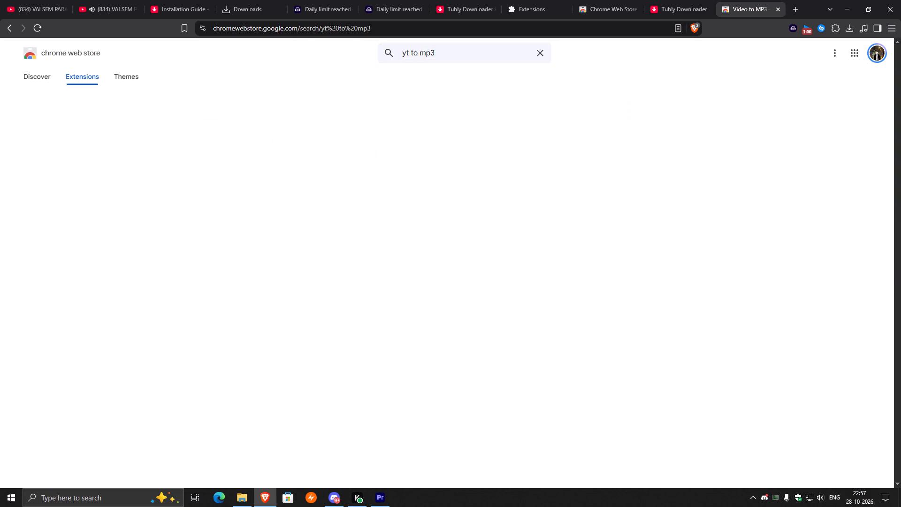
left_click(483, 237)
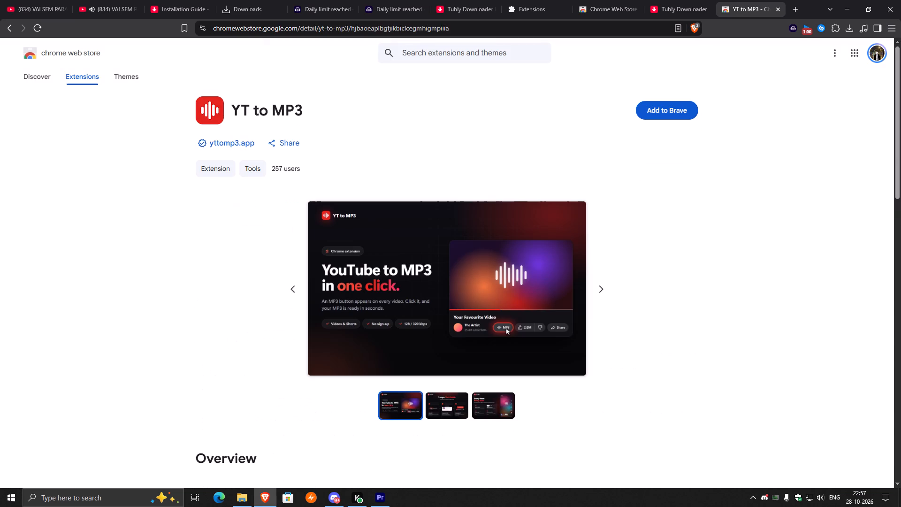
left_click(657, 112)
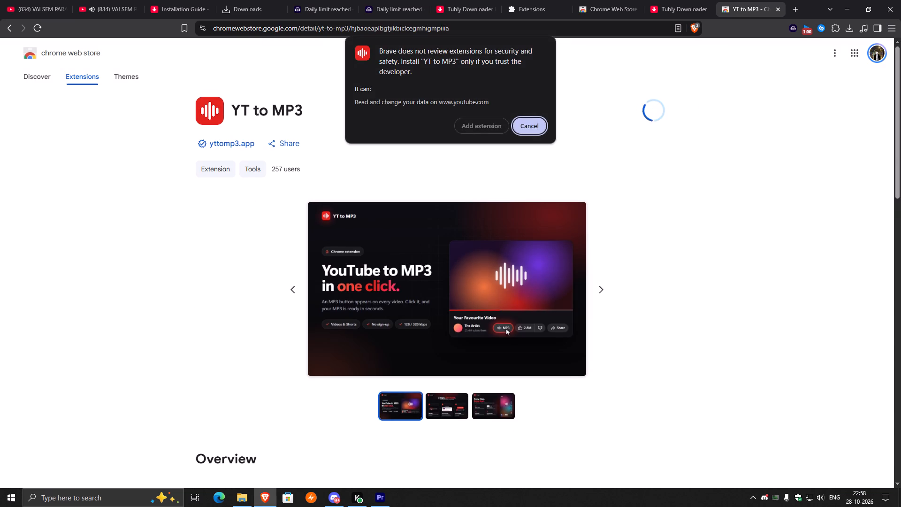
left_click(475, 128)
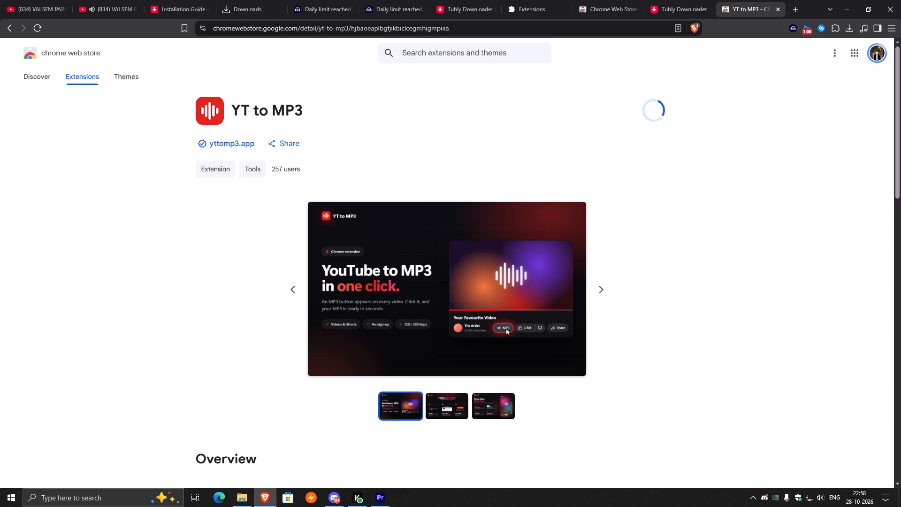
Reload the VAI SEM PARAR (OFFICIAL AUDIO) video page and send the video to the YT to MP3 converter.
left_click(175, 0)
left_click(104, 0)
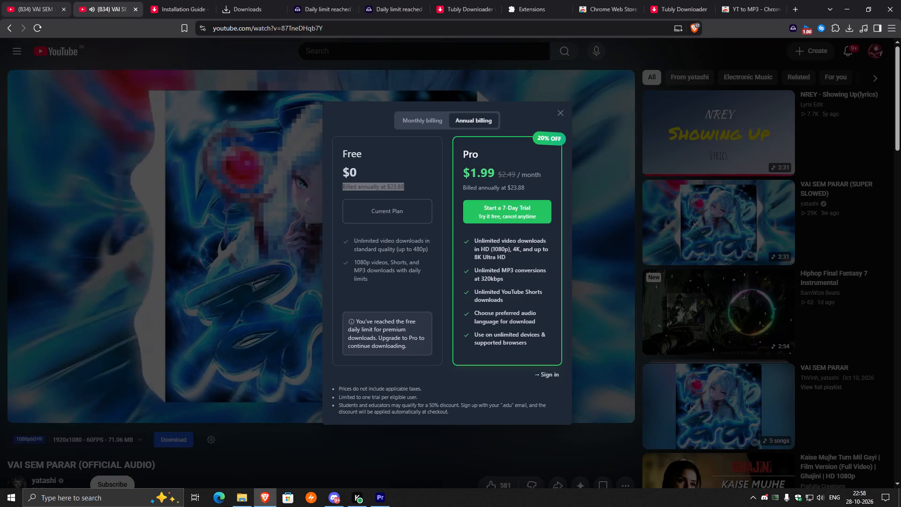
left_click(249, 464)
left_click(38, 28)
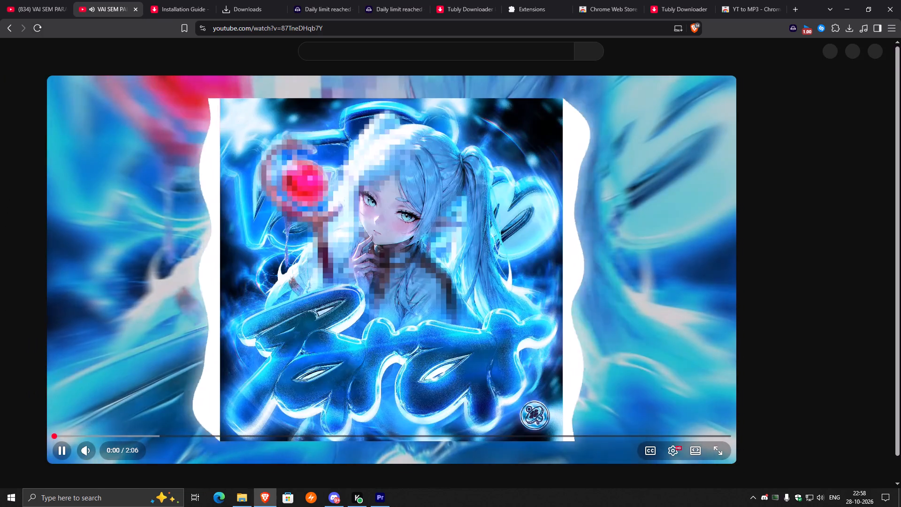
scroll(237, 200, "down", 1)
left_click(451, 467)
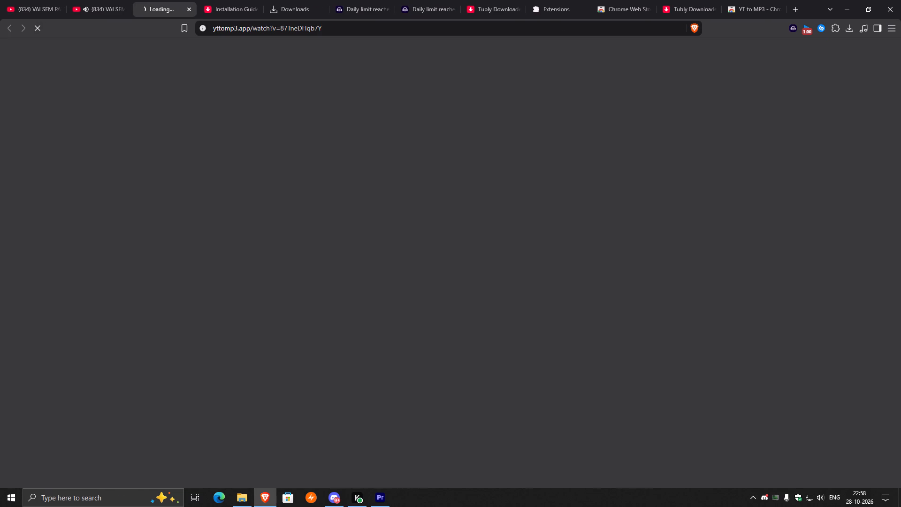
Close all the leftover downloader, extension and web store tabs, keeping the two YouTube videos and the YT to MP3 converter.
left_click(258, 13)
triple_click(257, 9)
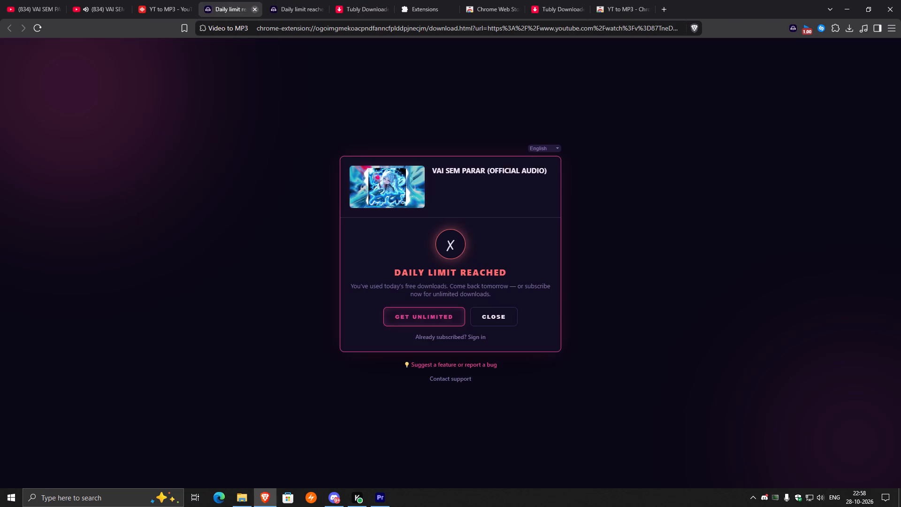
triple_click(257, 9)
triple_click(257, 9)
triple_click(257, 9)
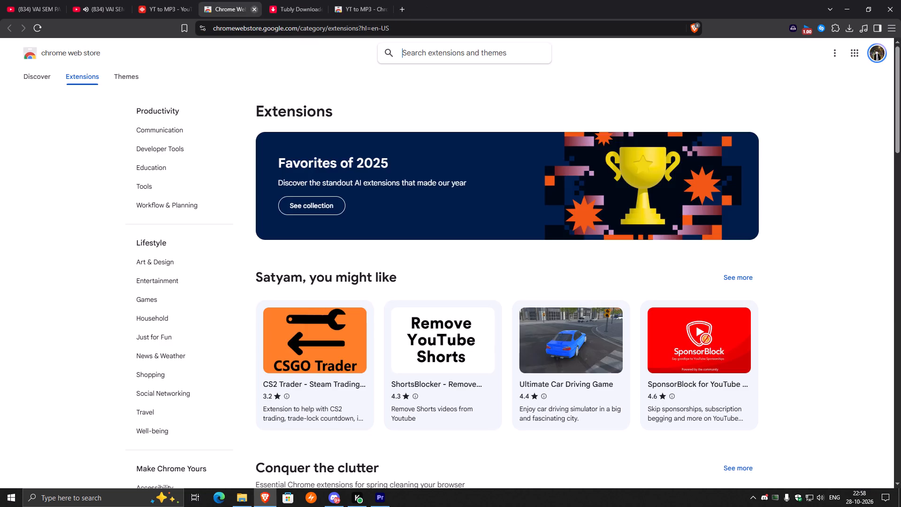
double_click(257, 9)
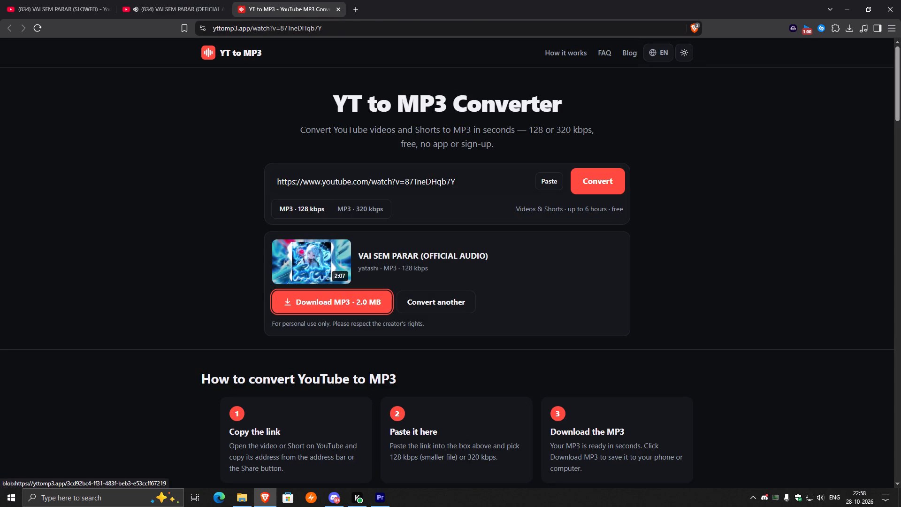
Choose MP3 320 kbps and download the VAI SEM PARAR (OFFICIAL AUDIO) MP3 into the Downloads folder under its suggested name.
left_click(315, 212)
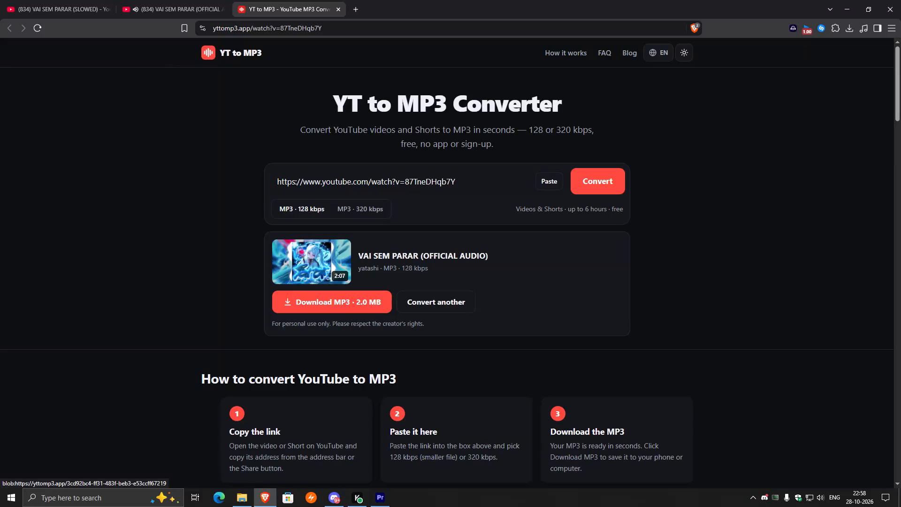
left_click(358, 206)
left_click(356, 209)
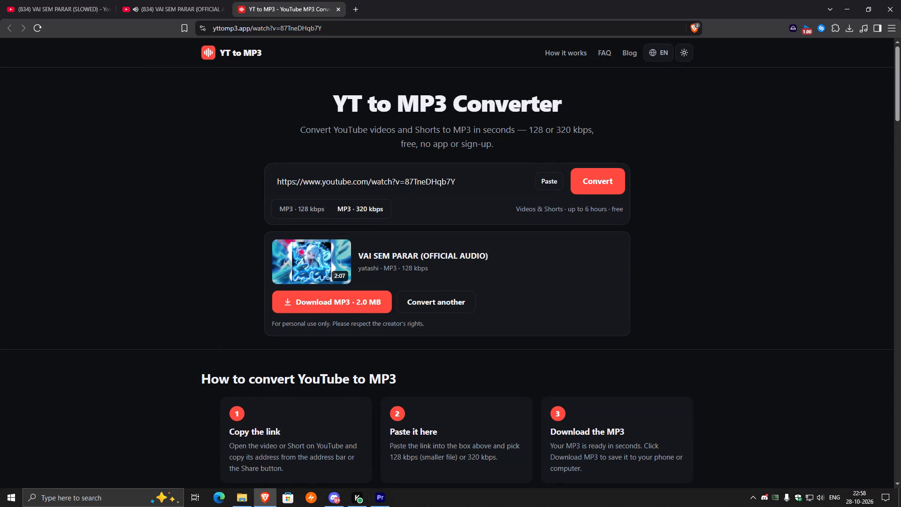
left_click(345, 294)
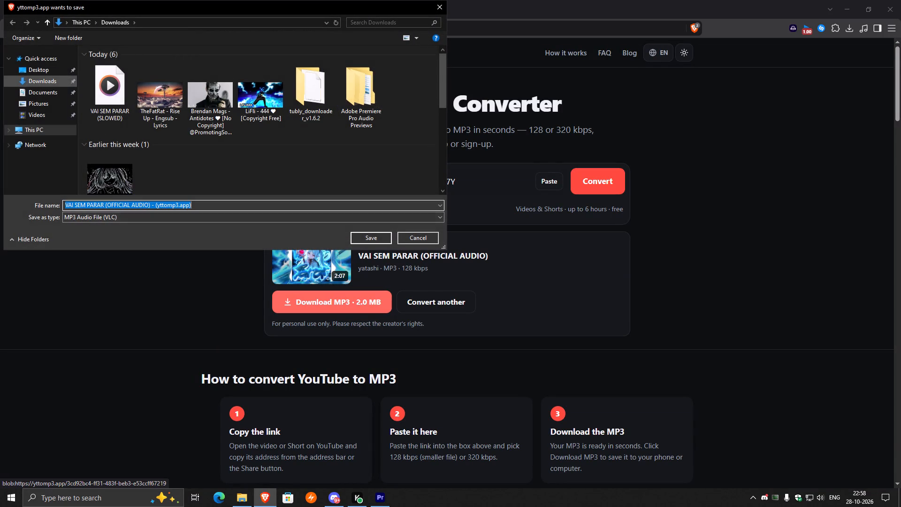
left_click(42, 79)
left_click(382, 240)
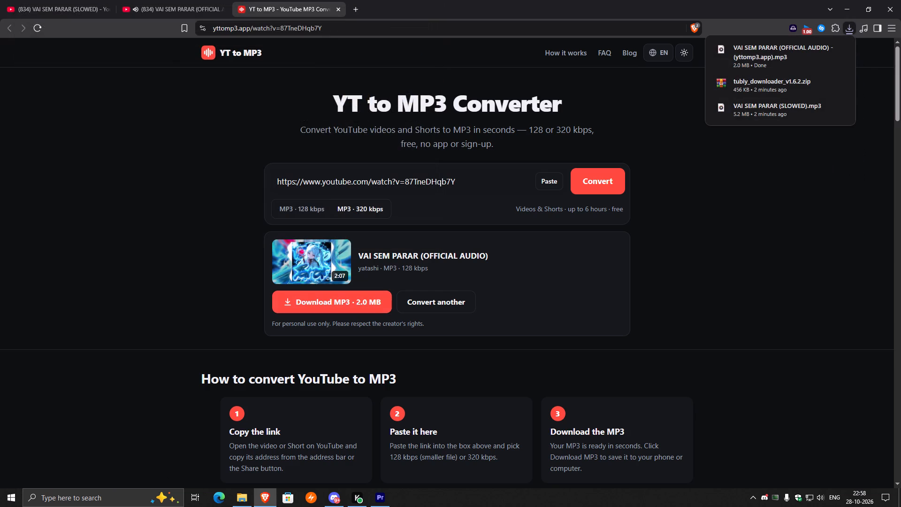
Check the Downloads folder in File Explorer for the VAI SEM PARAR (OFFICIAL AUDIO) file.
left_click(242, 494)
left_click(65, 138)
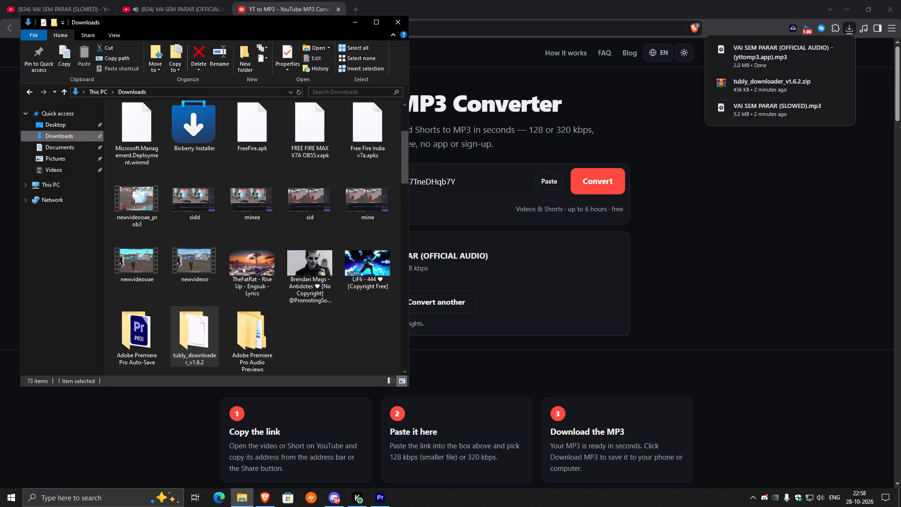
scroll(266, 216, "up", 11)
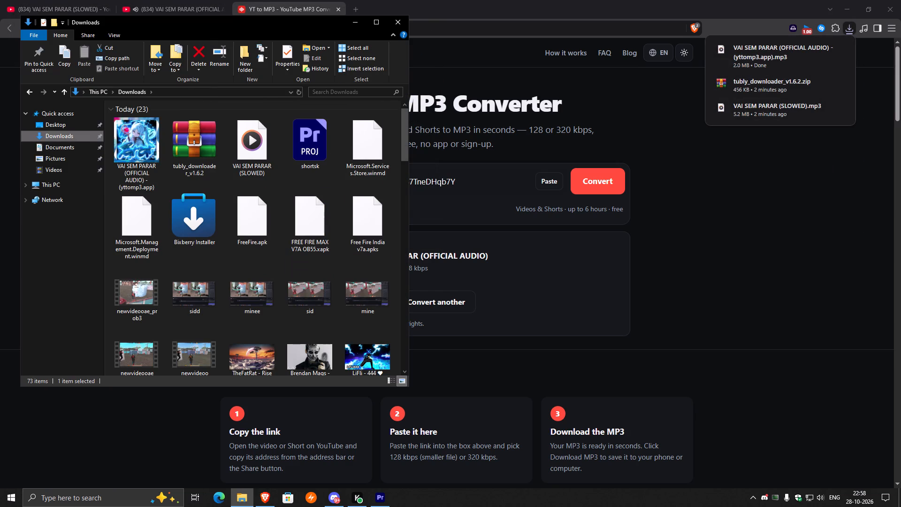
Return to the VAI SEM PARAR (OFFICIAL AUDIO) video in the browser and pause its playback.
left_click(717, 163)
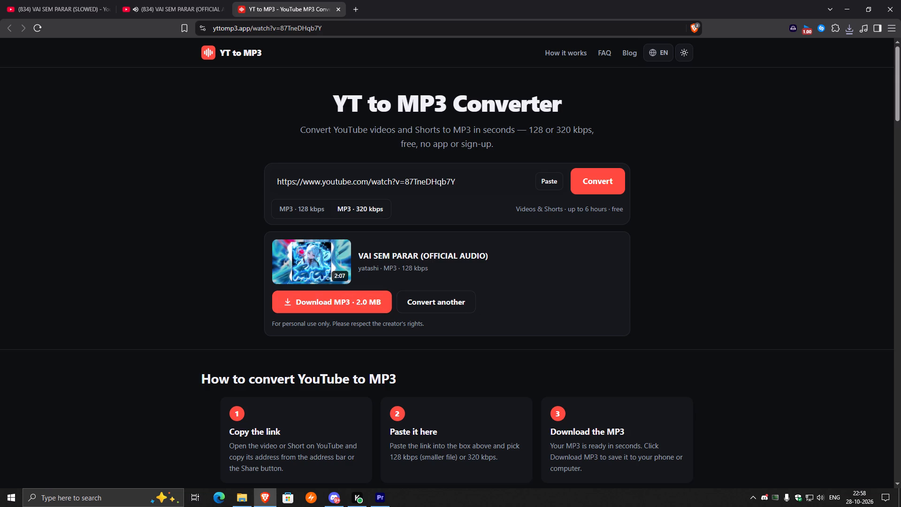
left_click(210, 0)
left_click(309, 207)
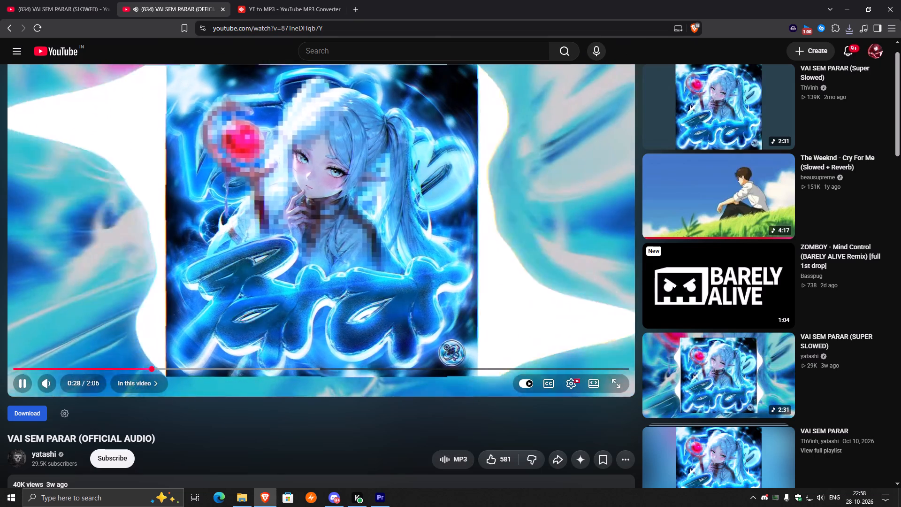
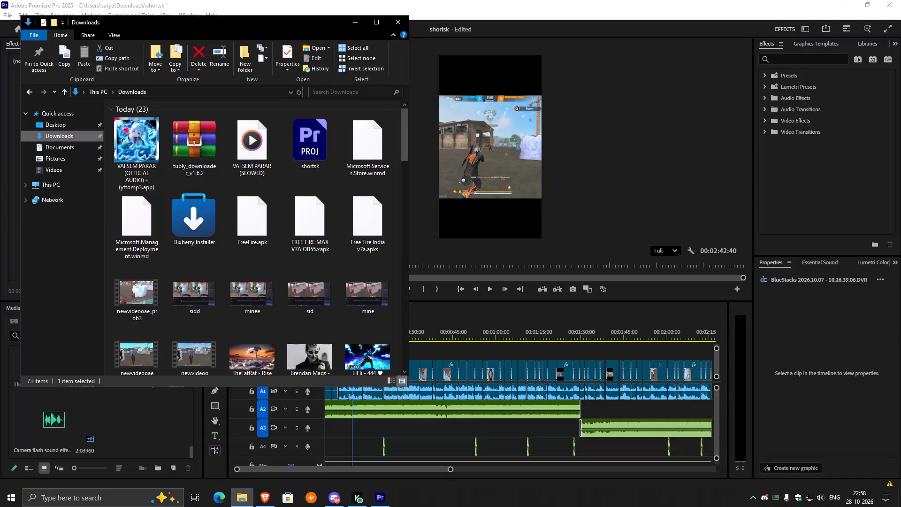
Delete the tubly_downloader_v1.6.2 archive from the Downloads folder.
left_click(187, 138)
key("Delete")
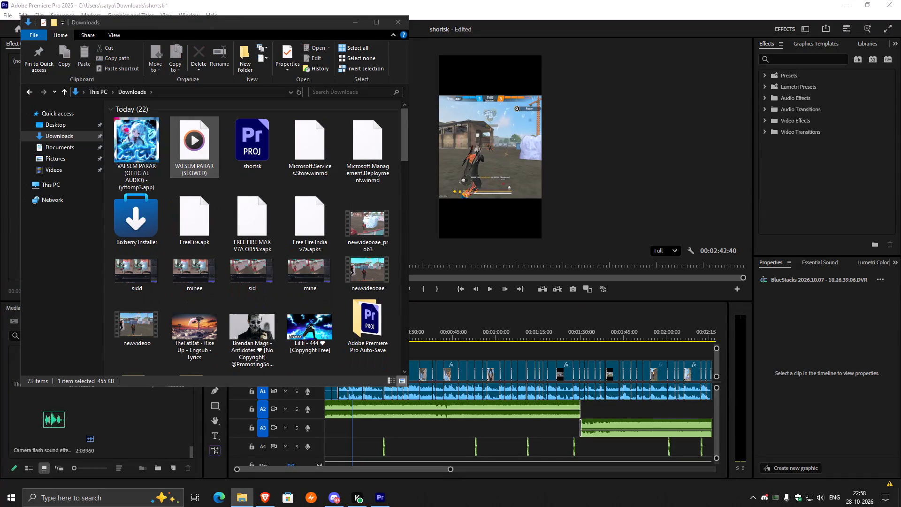
Import the VAI SEM PARAR (OFFICIAL AUDIO) and VAI SEM PARAR (SLOWED) files from Downloads into the shortsk project in Premiere Pro.
left_click_drag(221, 119, 123, 134)
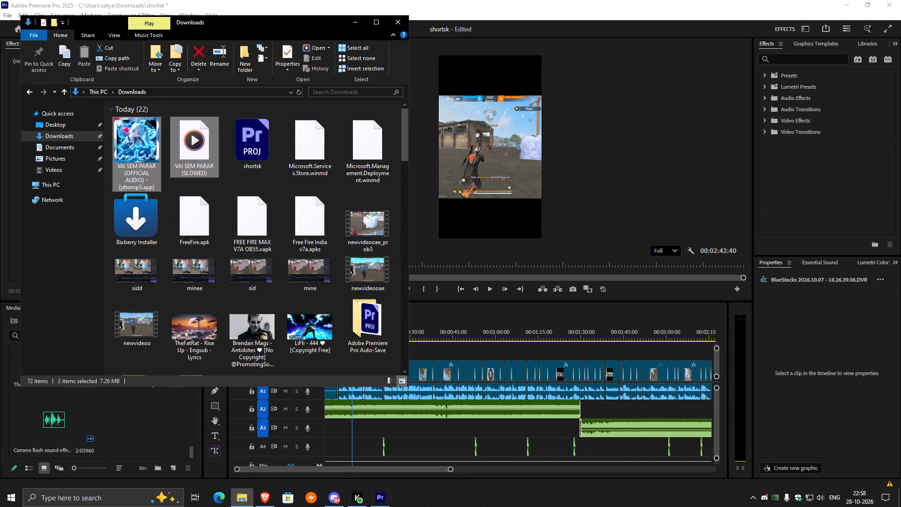
left_click_drag(136, 132, 135, 441)
left_click(133, 430)
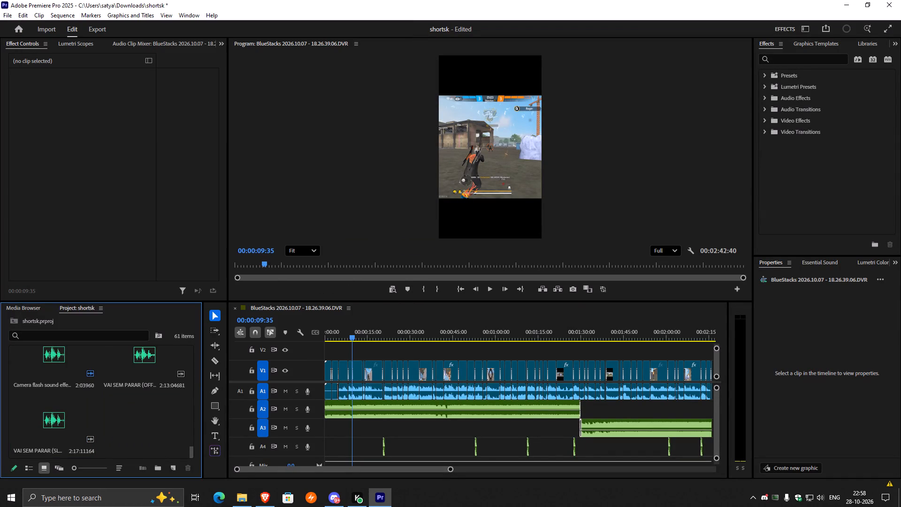
left_click(137, 357)
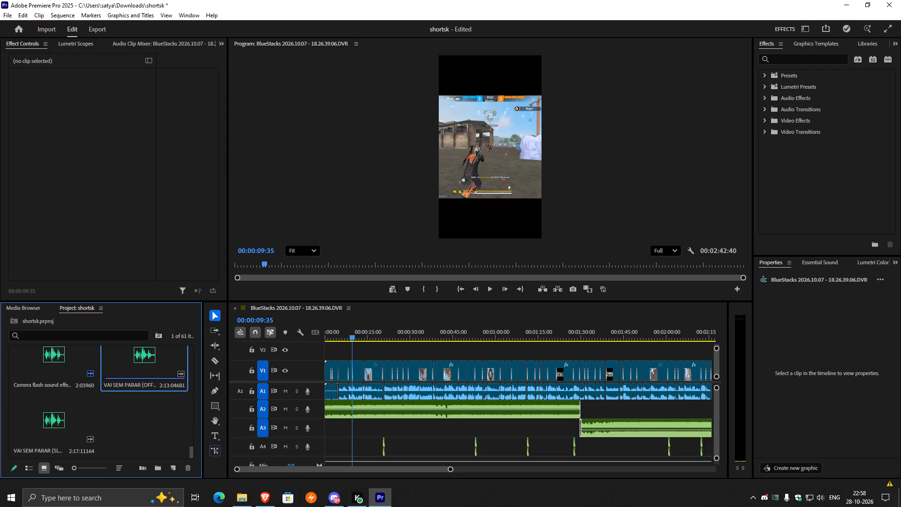
left_click_drag(405, 300, 430, 230)
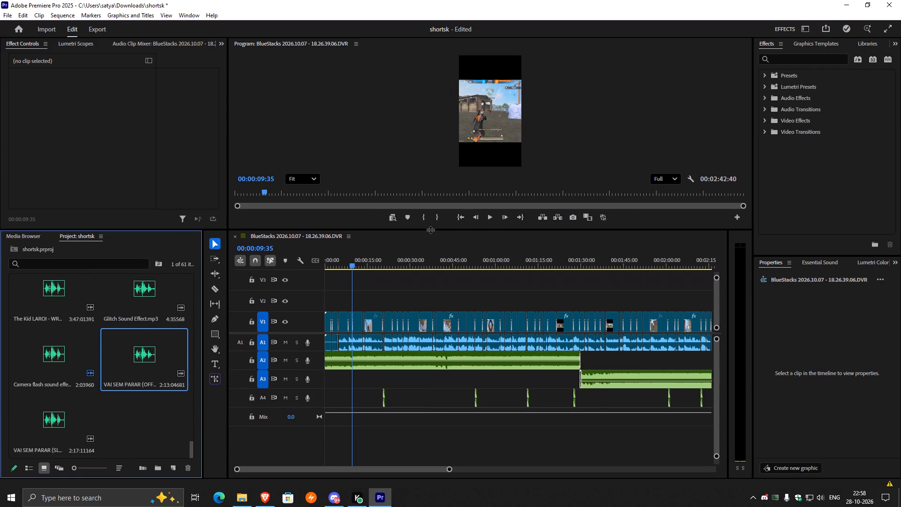
left_click_drag(430, 230, 416, 304)
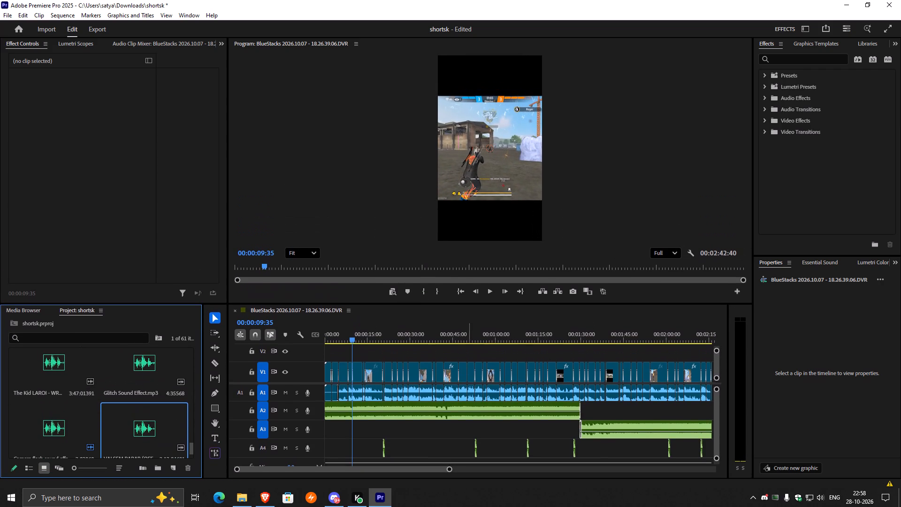
Delete the two old music clips from audio tracks A2 and A3 of the sequence.
left_click(543, 407)
key("Delete")
left_click(615, 428)
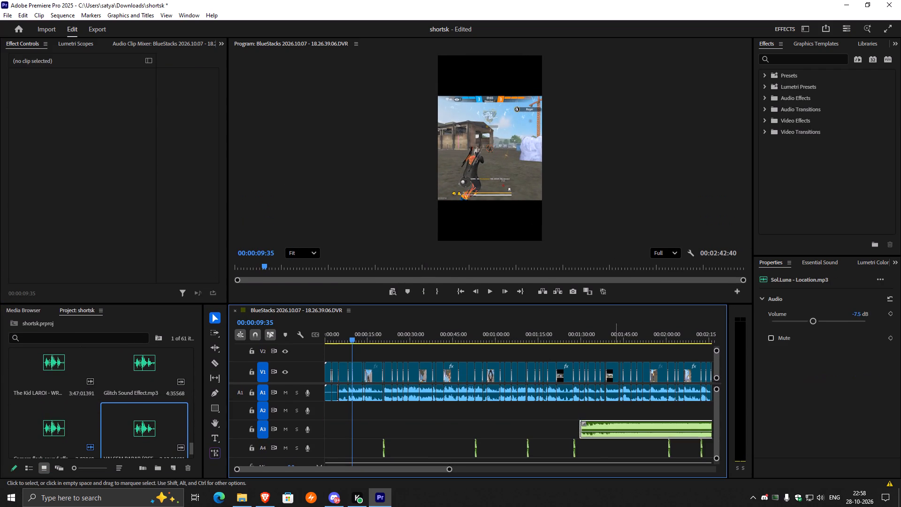
key("Delete")
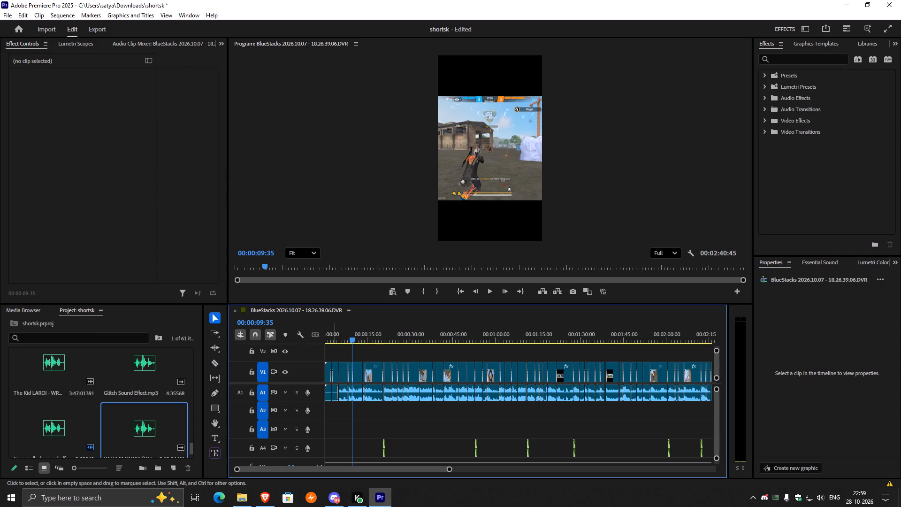
Move all the short sound-effect clips from audio track A4 up to A2, keeping their timing.
left_click_drag(331, 427, 359, 428)
left_click_drag(337, 427, 699, 461)
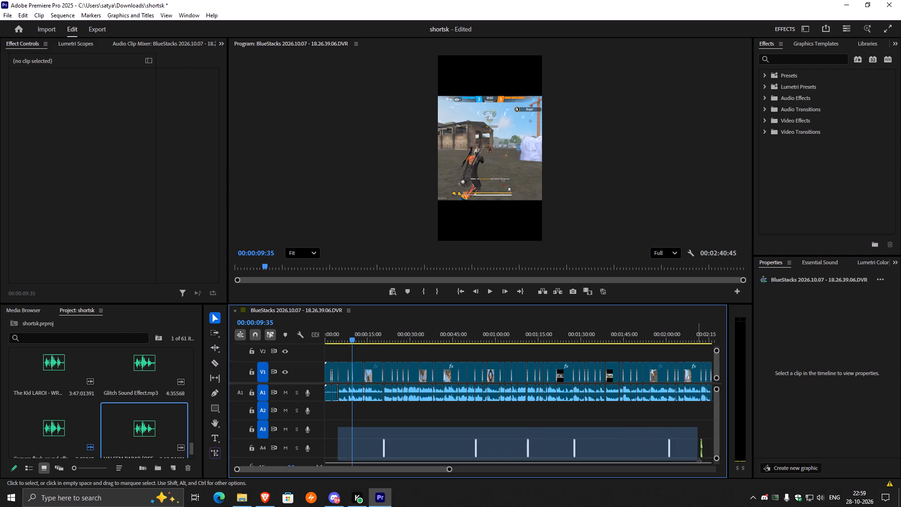
left_click_drag(699, 461, 591, 476)
left_click_drag(527, 471, 507, 471)
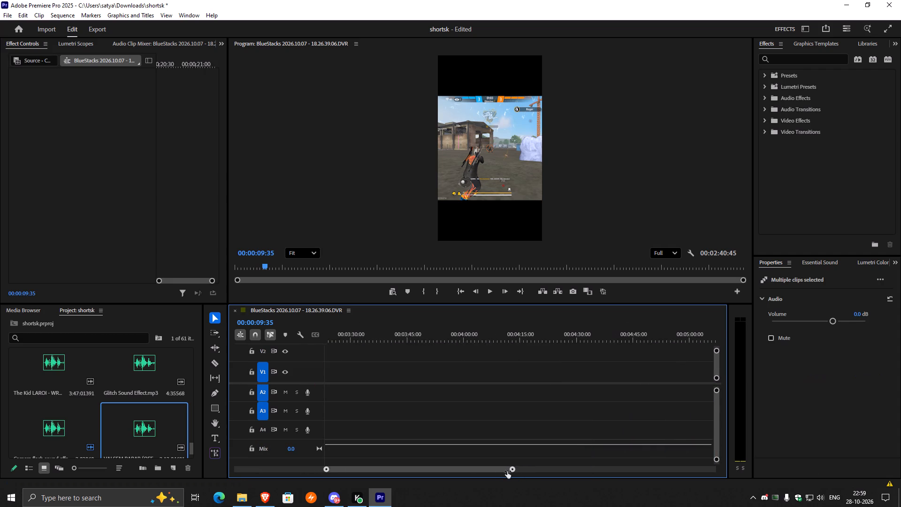
left_click_drag(507, 471, 650, 476)
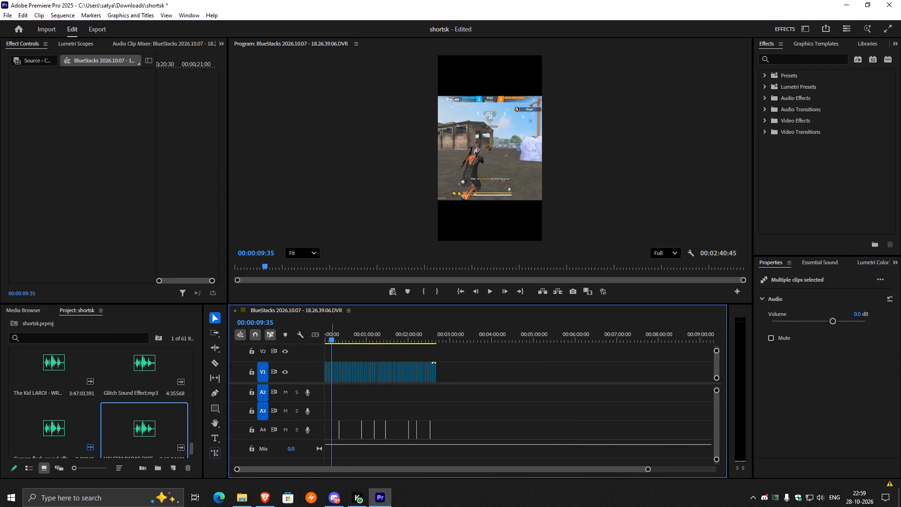
left_click_drag(332, 338, 426, 361)
left_click_drag(650, 469, 639, 470)
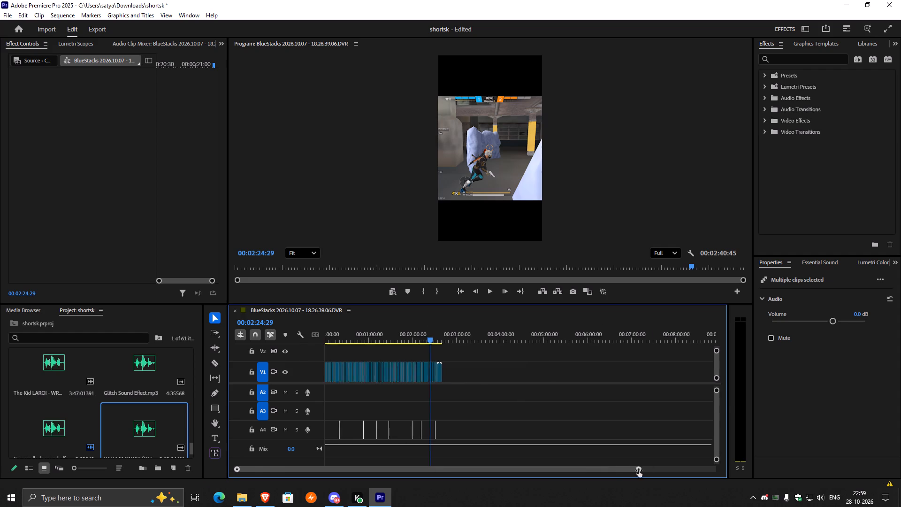
left_click_drag(639, 470, 497, 466)
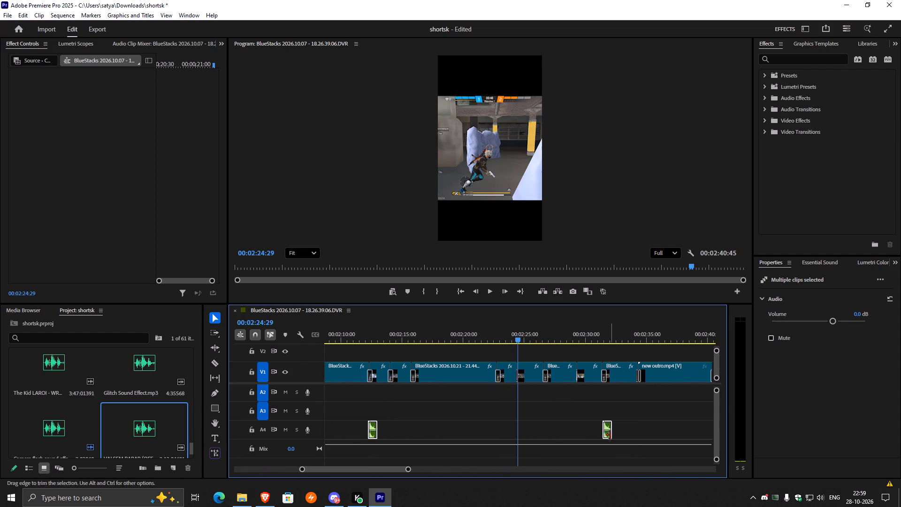
left_click_drag(607, 427, 608, 397)
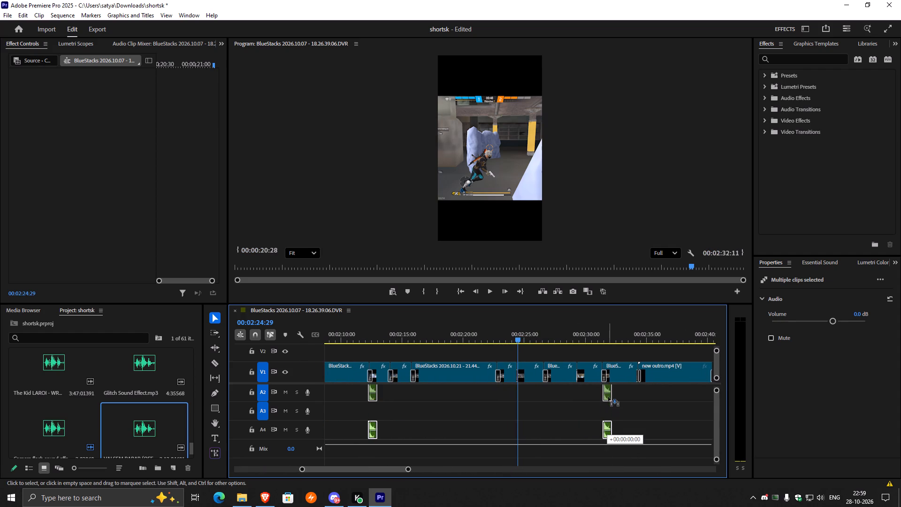
left_click_drag(608, 397, 608, 396)
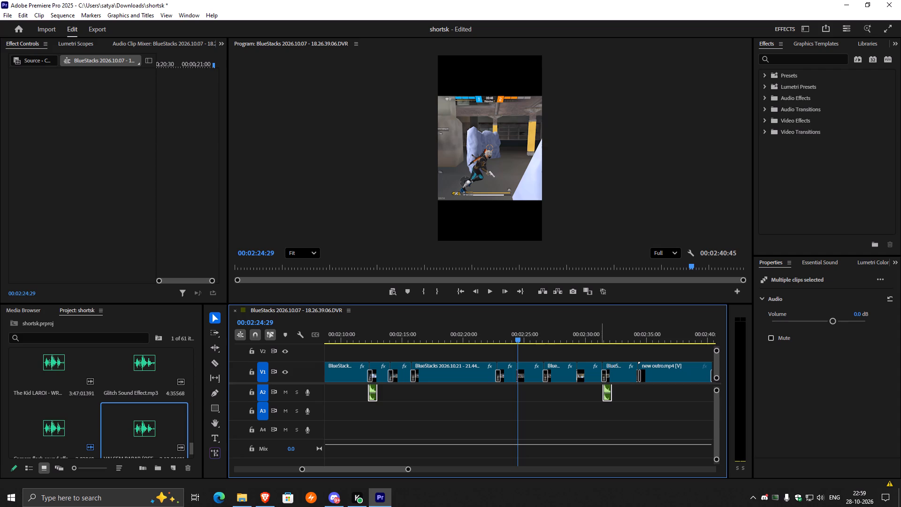
left_click(603, 335)
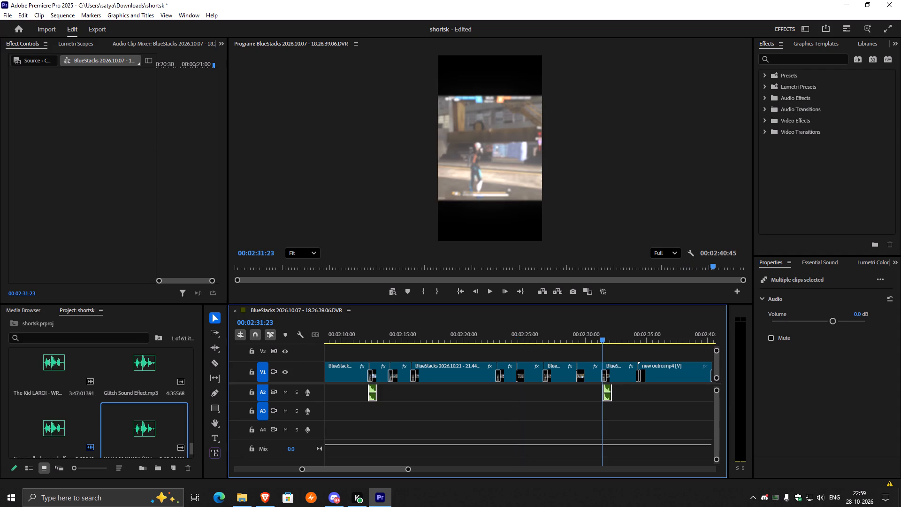
key("ctrl+z")
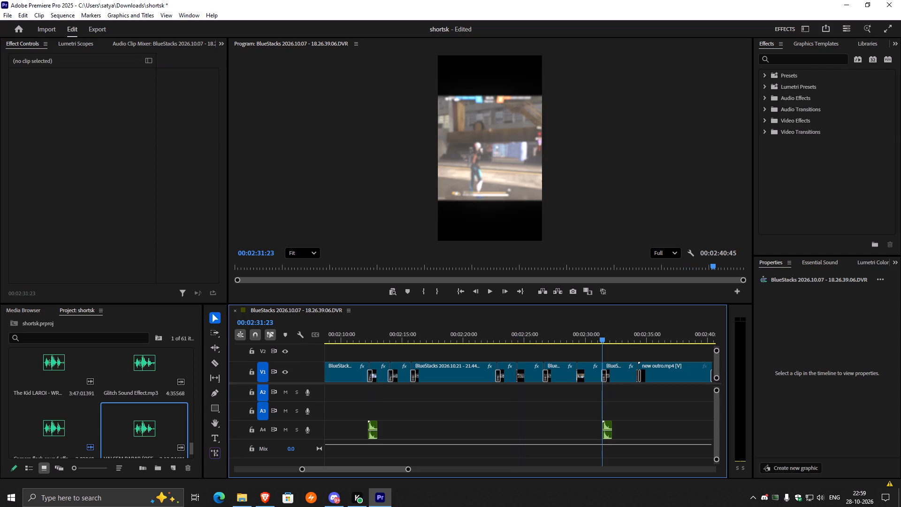
key("ctrl+shift+z")
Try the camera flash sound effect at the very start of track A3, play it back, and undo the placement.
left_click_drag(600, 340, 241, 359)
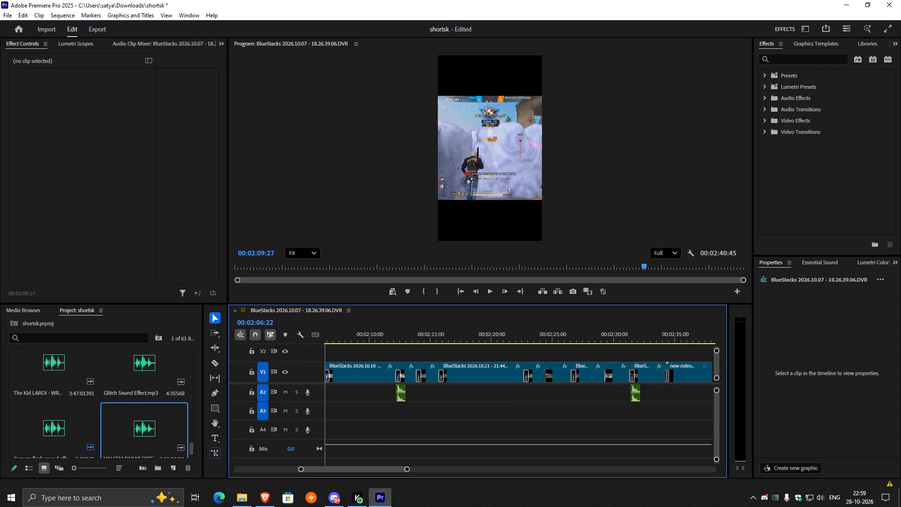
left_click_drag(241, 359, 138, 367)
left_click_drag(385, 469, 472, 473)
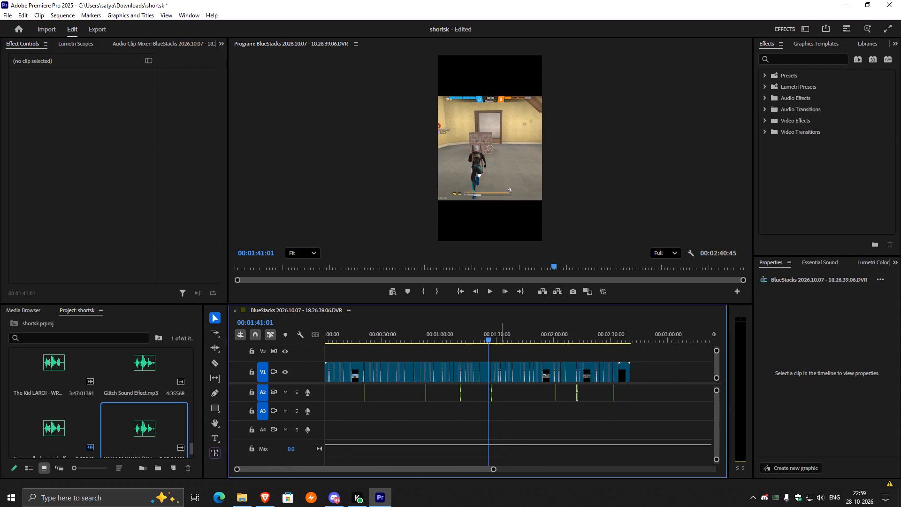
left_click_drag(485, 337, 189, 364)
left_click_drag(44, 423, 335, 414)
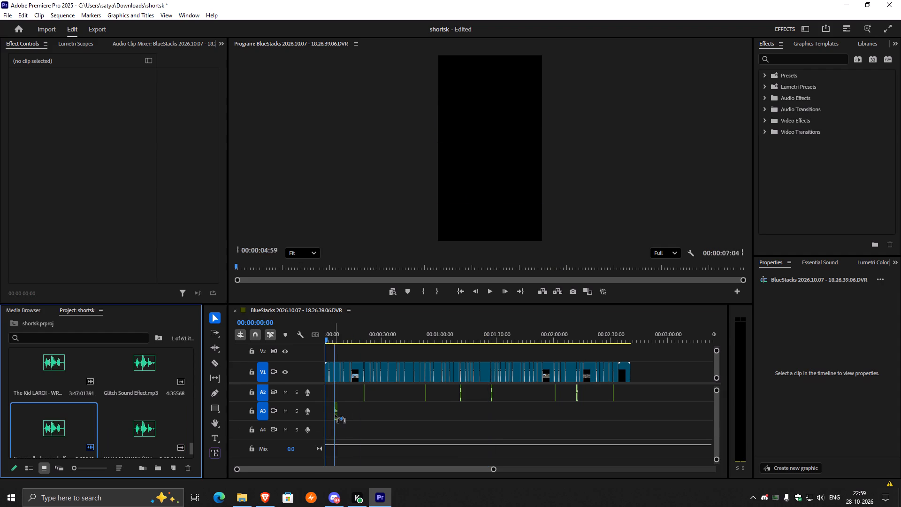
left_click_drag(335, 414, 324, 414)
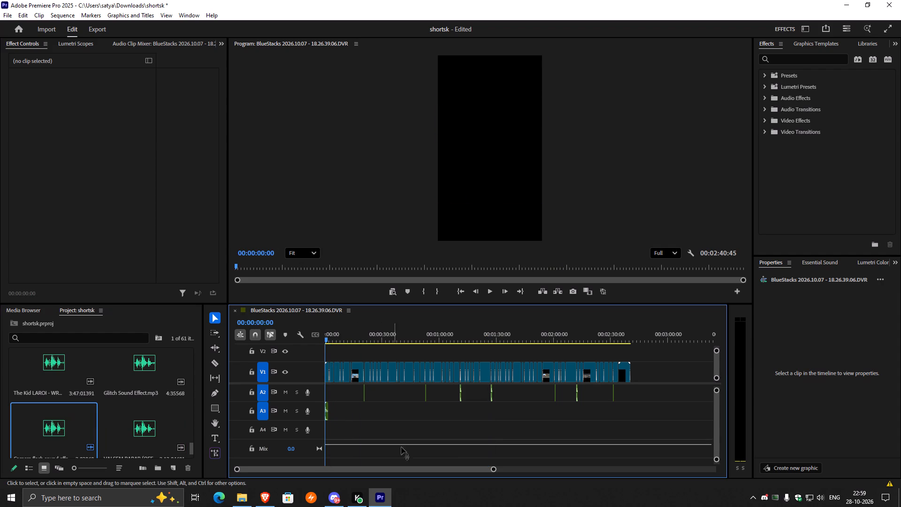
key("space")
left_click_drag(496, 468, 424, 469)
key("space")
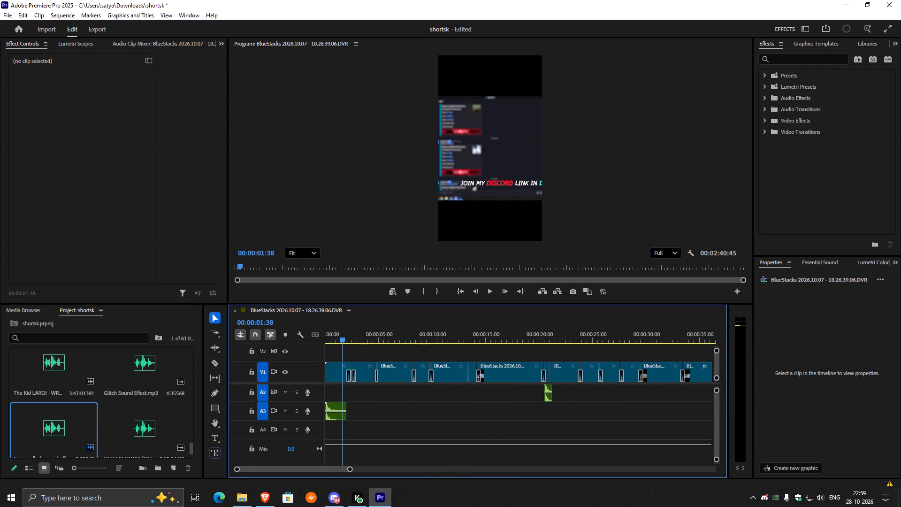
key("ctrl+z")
Place the VAI SEM PARAR (OFFICIAL AUDIO) track on A3 at the very start of the sequence.
scroll(105, 419, "down", 5)
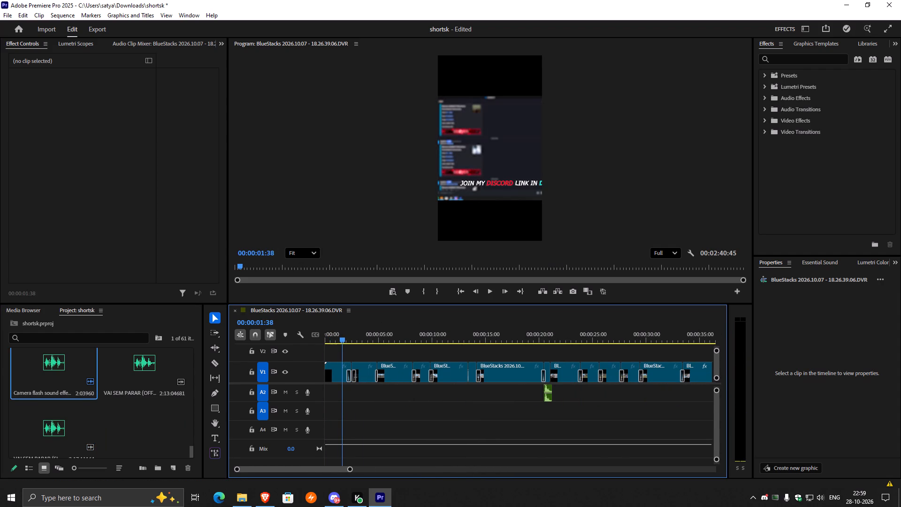
left_click(145, 367)
left_click_drag(139, 362, 317, 420)
Play the sequence and lower the VAI SEM PARAR music clip's volume to -7.5 dB while listening.
left_click_drag(344, 344, 334, 344)
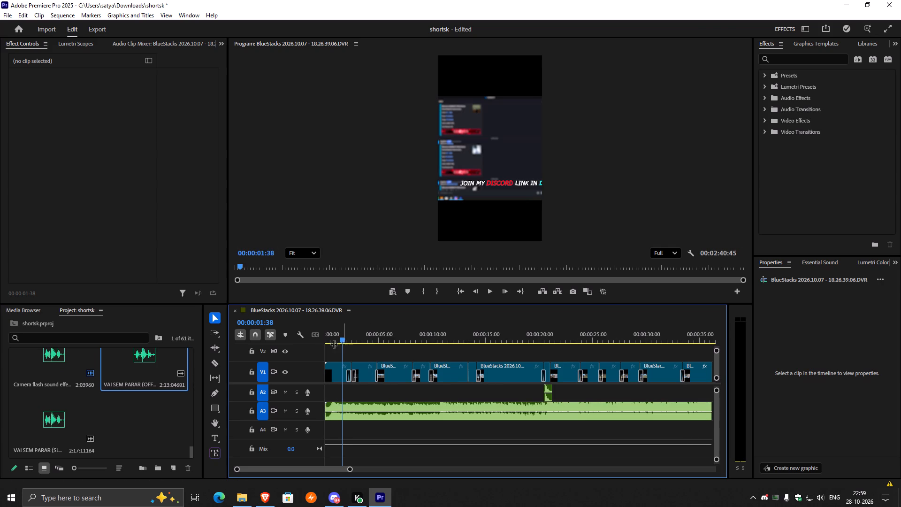
left_click_drag(334, 344, 258, 344)
key("space")
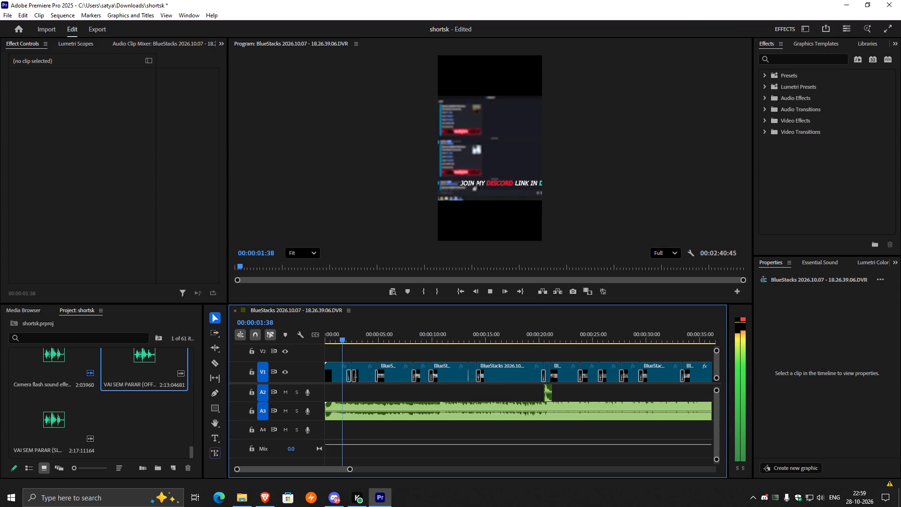
left_click(404, 409)
left_click_drag(832, 322, 814, 324)
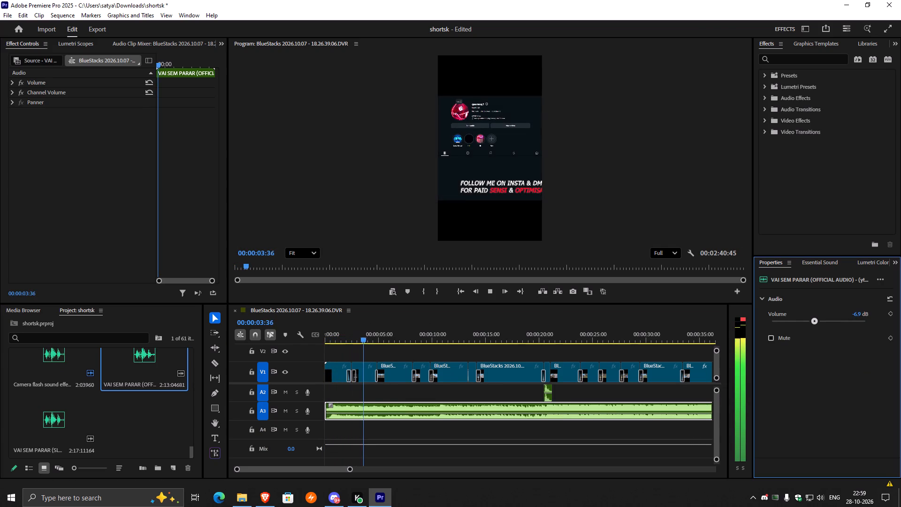
left_click_drag(814, 324, 810, 325)
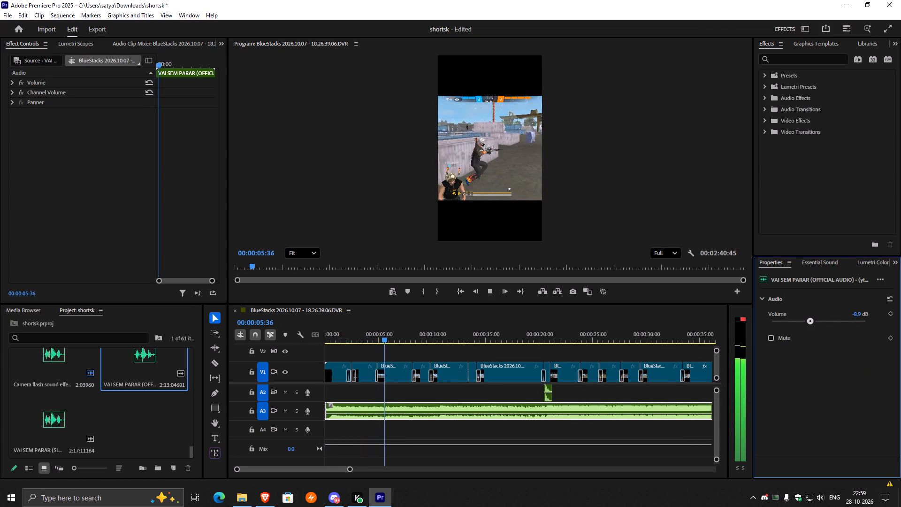
left_click_drag(810, 325, 813, 327)
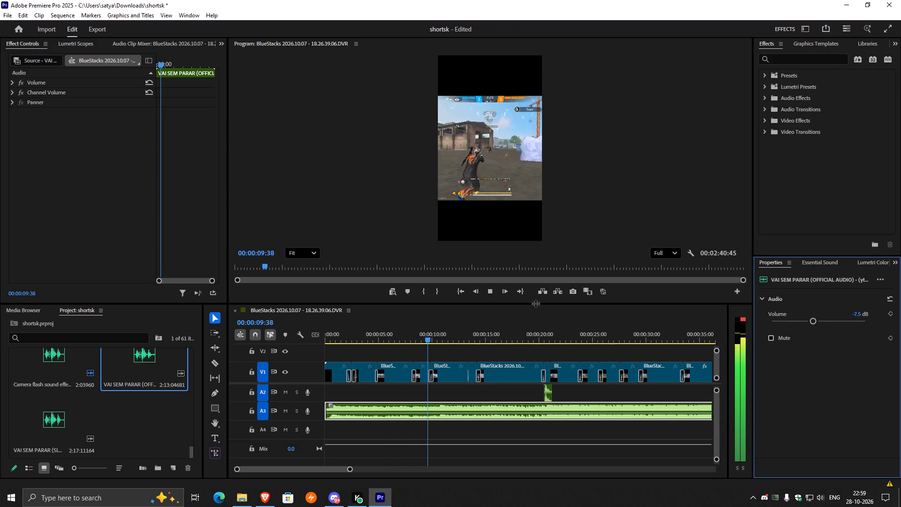
Create a new adjustment layer in the project at 1080x1920, 60 fps, with square pixels.
left_click_drag(535, 303, 552, 238)
scroll(150, 368, "up", 4)
scroll(157, 371, "down", 7)
scroll(136, 368, "up", 9)
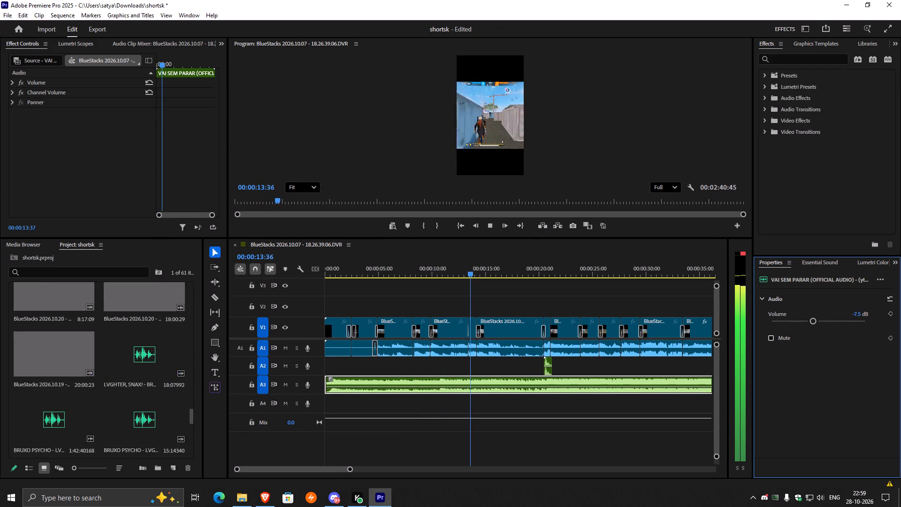
scroll(132, 362, "up", 20)
scroll(132, 362, "up", 8)
scroll(135, 367, "down", 4)
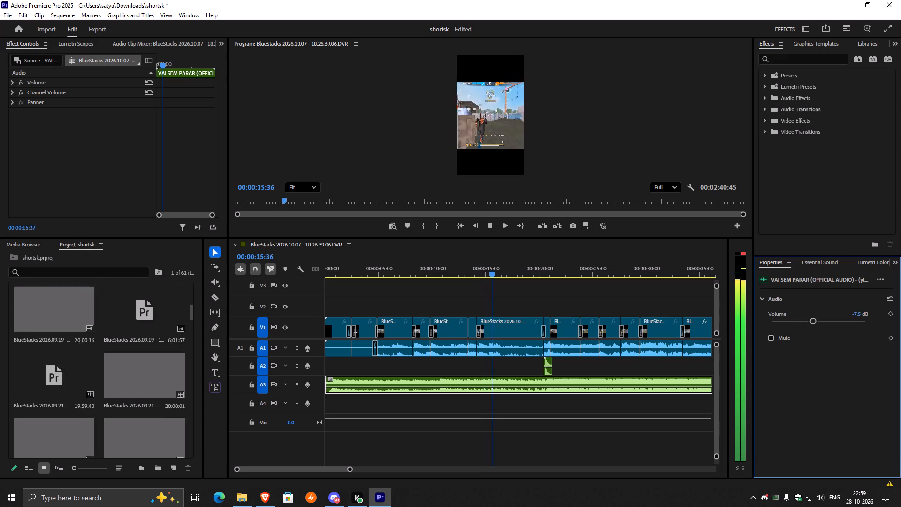
scroll(135, 367, "down", 9)
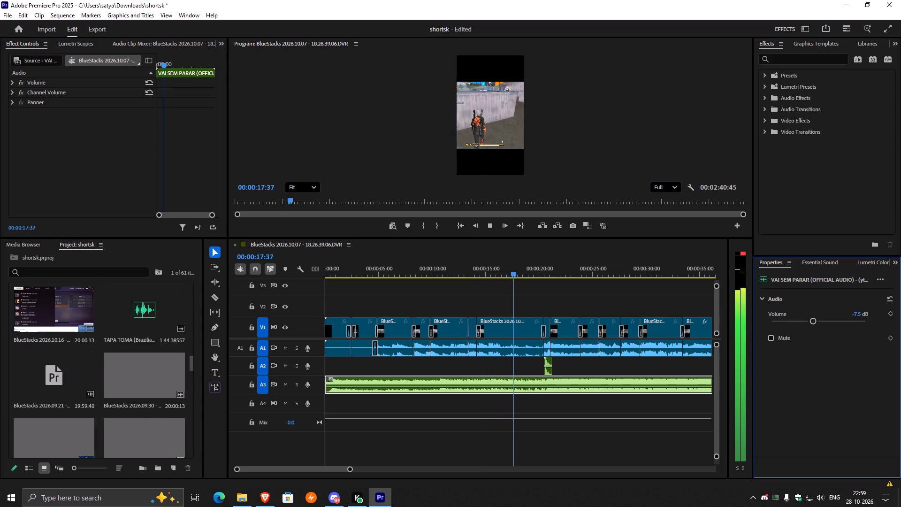
right_click(137, 256)
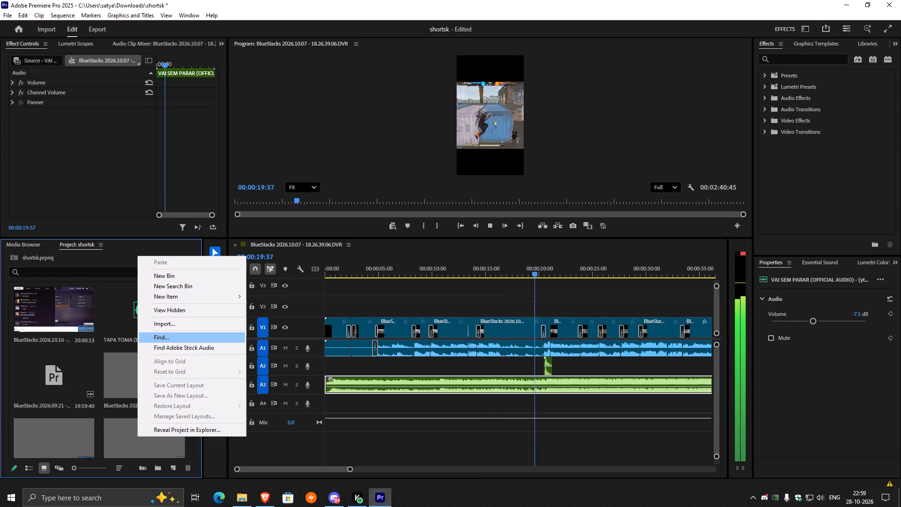
left_click(188, 298)
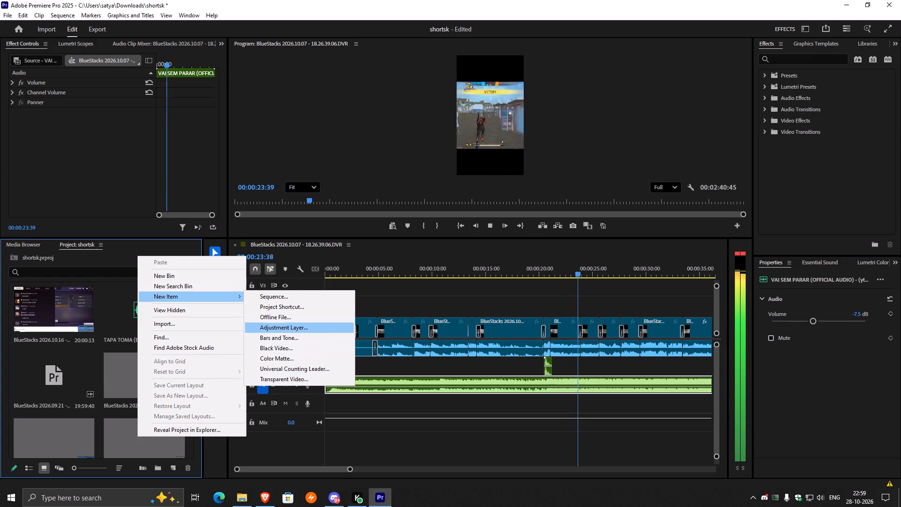
left_click(274, 329)
left_click(480, 292)
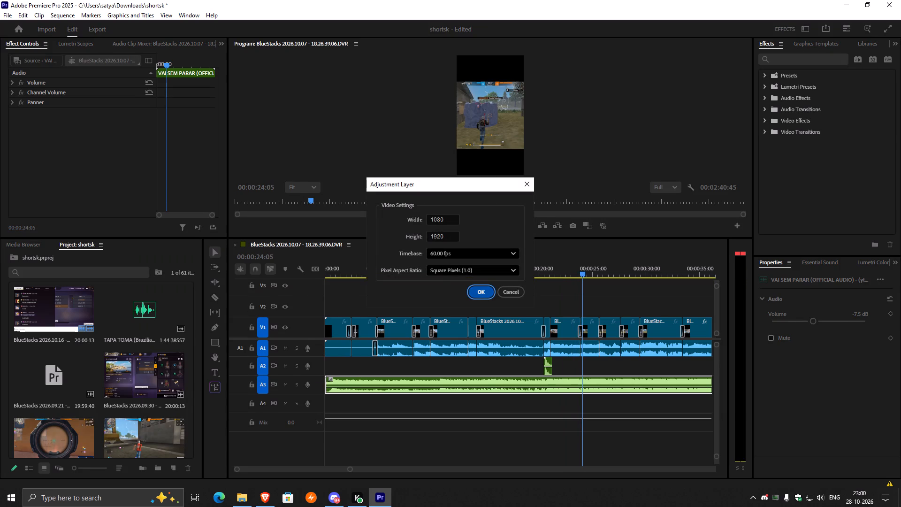
Place the adjustment layer on video track V2 at the very start of the sequence.
left_click_drag(135, 422, 324, 304)
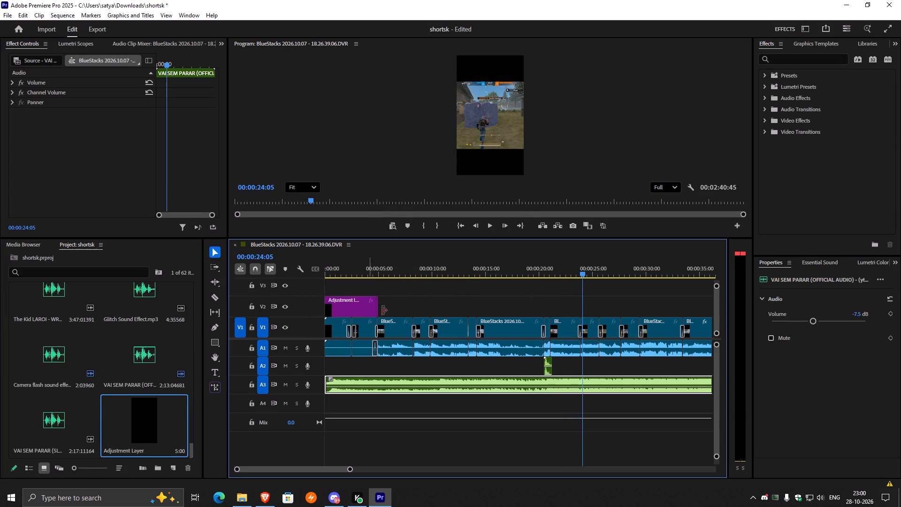
Extend the adjustment layer on V2 so it ends together with the outro clip on V1.
left_click_drag(379, 305, 726, 310)
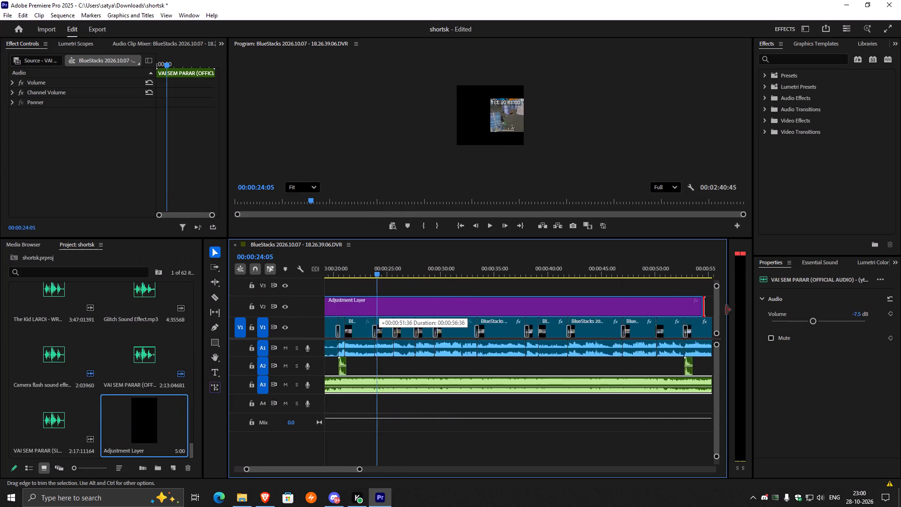
left_click_drag(726, 310, 751, 309)
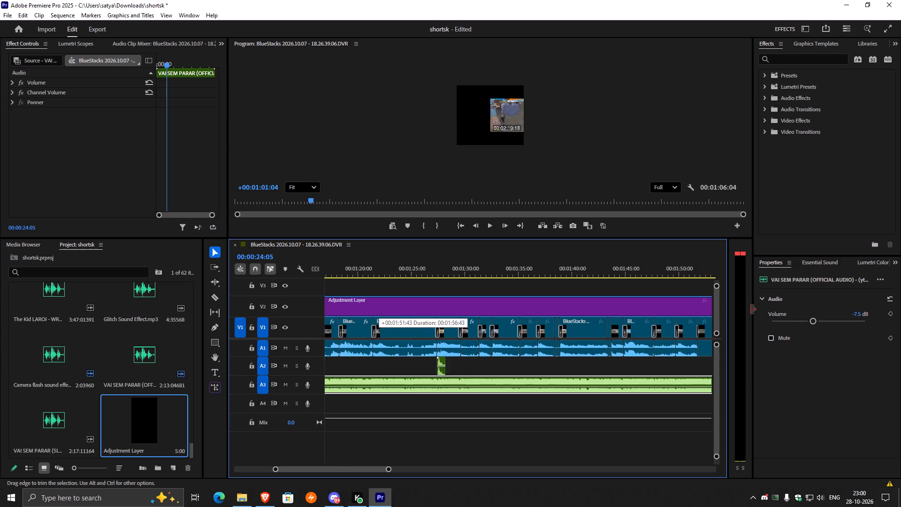
left_click_drag(751, 309, 712, 307)
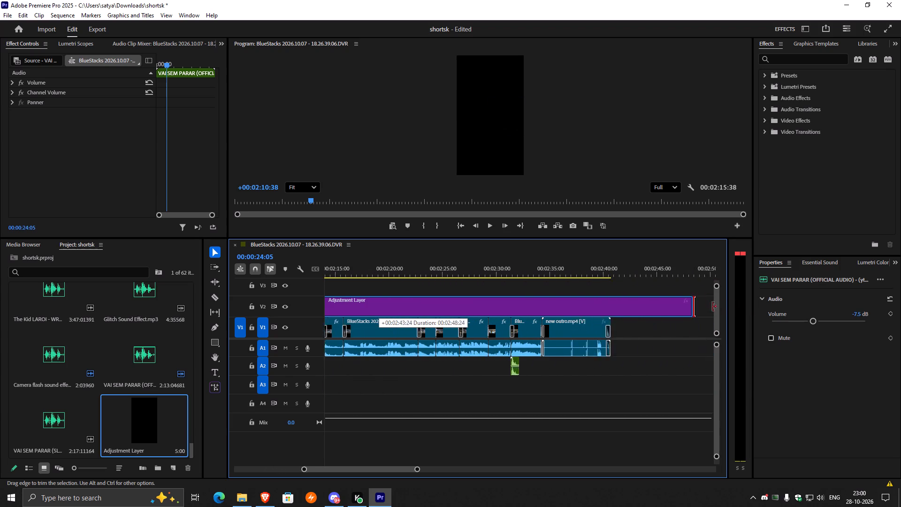
left_click_drag(712, 307, 578, 306)
left_click(577, 280)
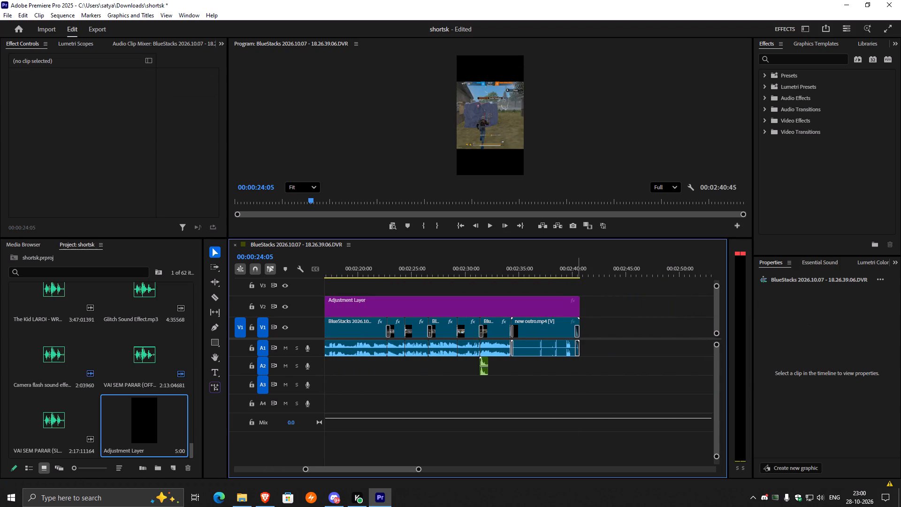
Trim the adjustment layer's start to where the intro ends and gameplay begins, about 4.5 seconds into the sequence.
left_click(577, 274)
left_click_drag(577, 274, 249, 281)
left_click_drag(418, 470, 475, 470)
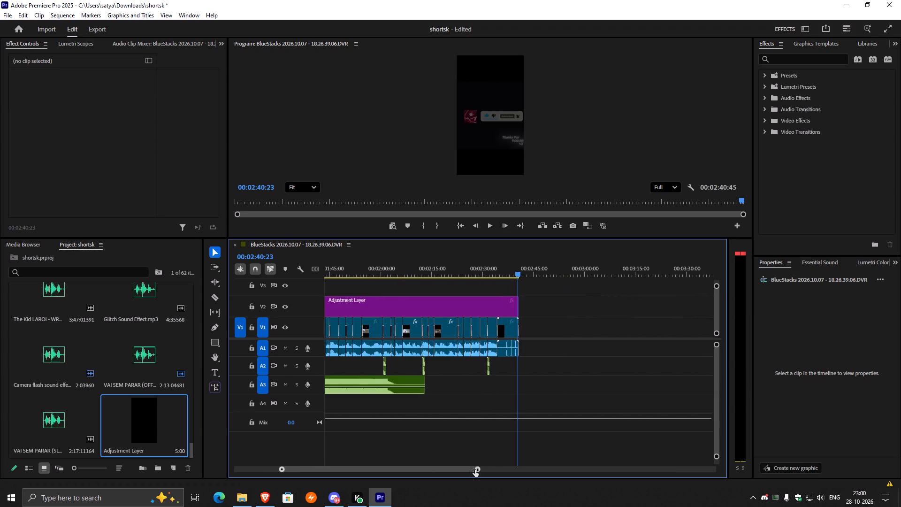
left_click_drag(475, 470, 534, 467)
left_click_drag(502, 269, 332, 269)
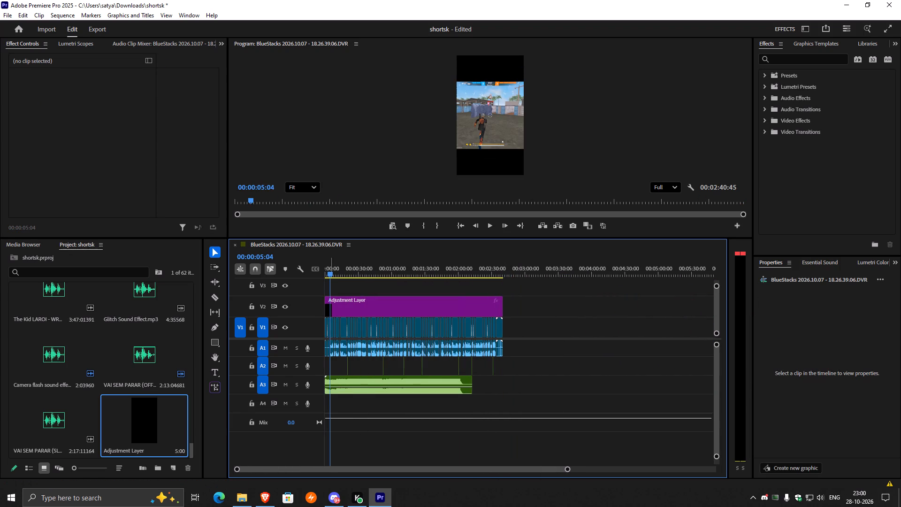
left_click_drag(331, 269, 341, 273)
left_click(342, 302)
left_click(326, 303)
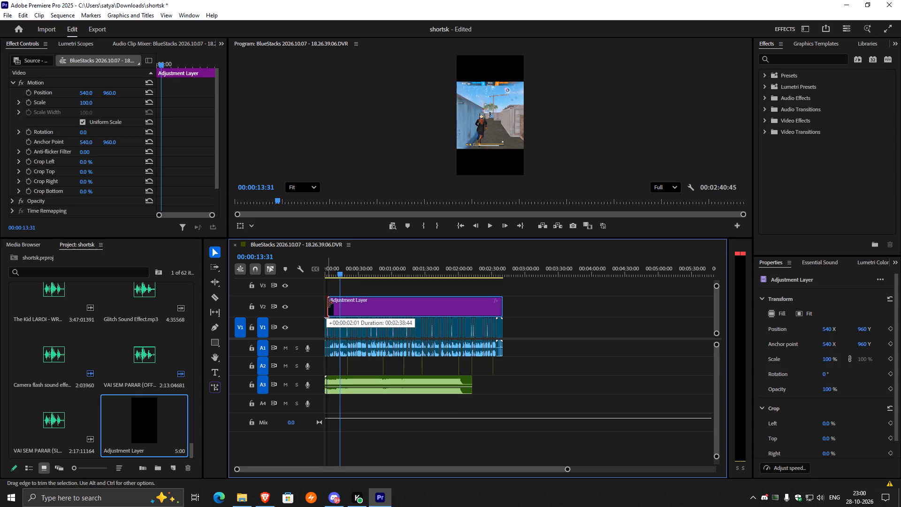
left_click_drag(343, 267, 316, 270)
key("space")
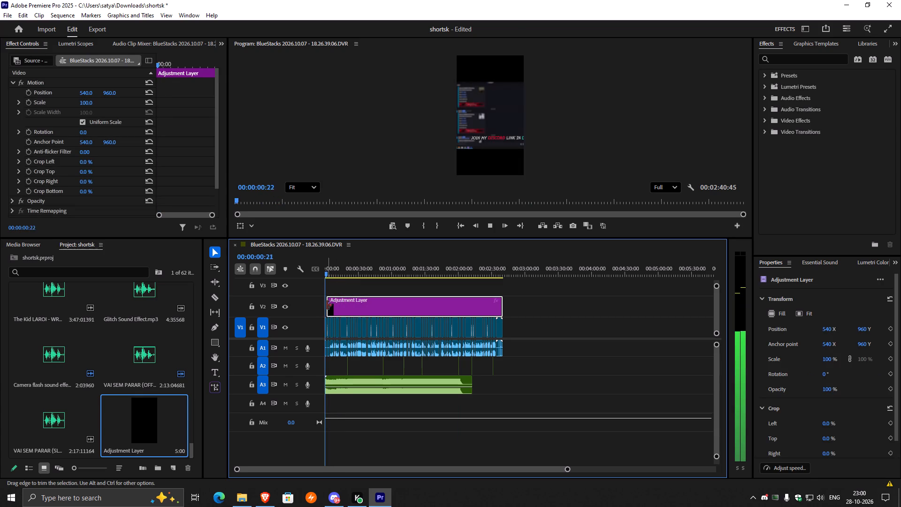
left_click_drag(567, 470, 521, 470)
left_click_drag(331, 305, 335, 307)
left_click(442, 307)
Search the effects for "cc" and apply the CC #1 color correction preset to the adjustment layer.
left_click(791, 60)
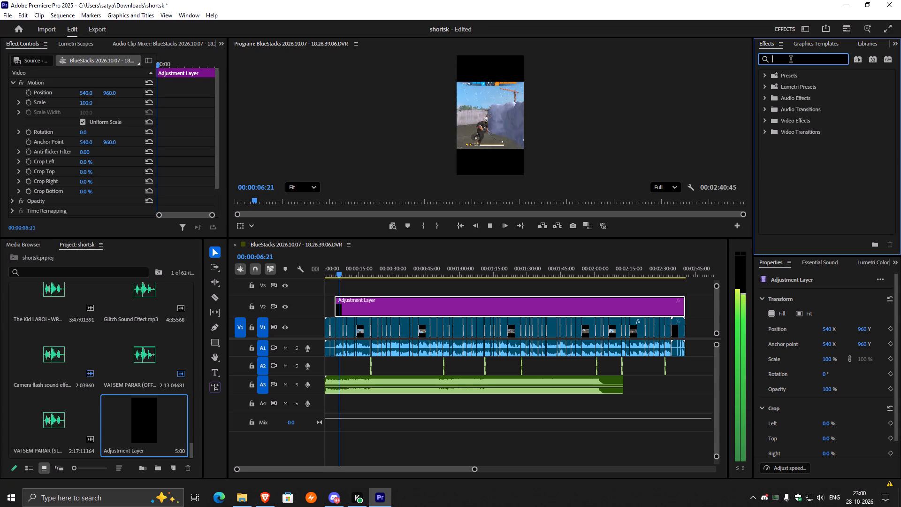
type("cc")
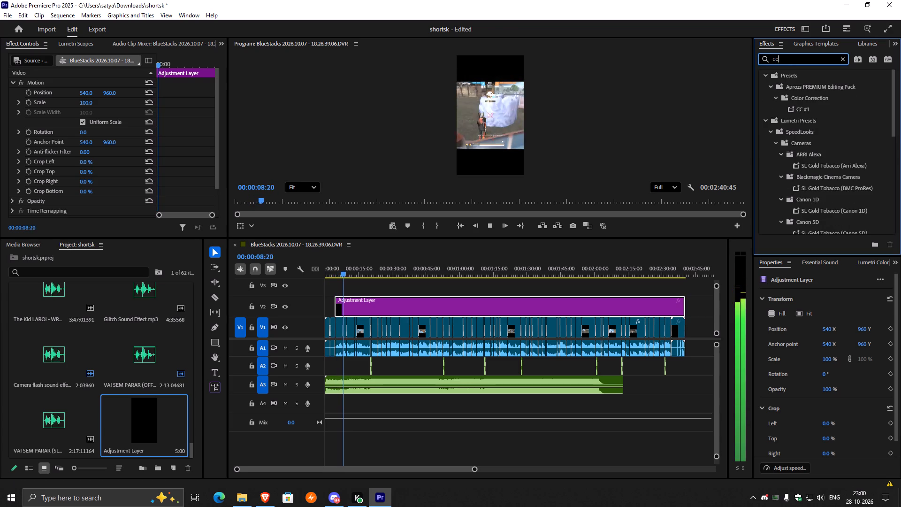
left_click_drag(797, 108, 365, 305)
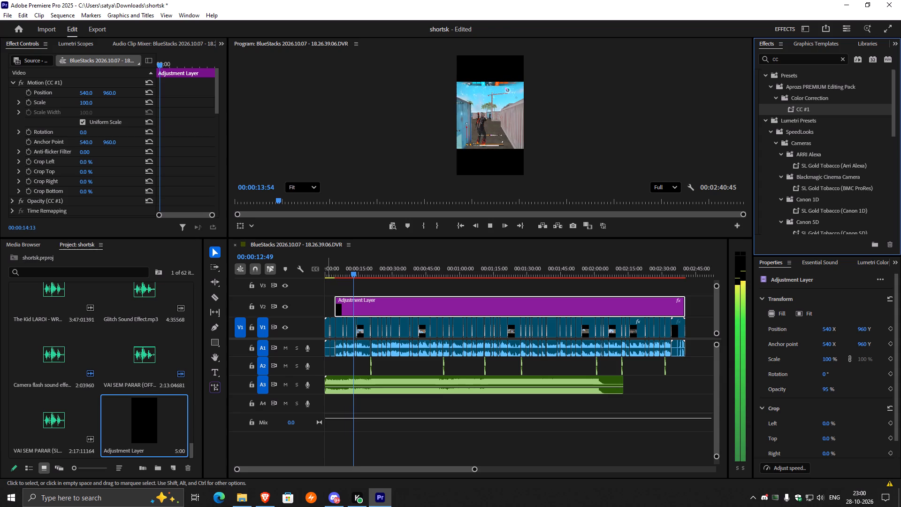
Deactivate the Vignette in the adjustment layer's Lumetri Color (CC #1) effect.
scroll(118, 177, "down", 5)
scroll(117, 178, "down", 20)
scroll(117, 178, "down", 2)
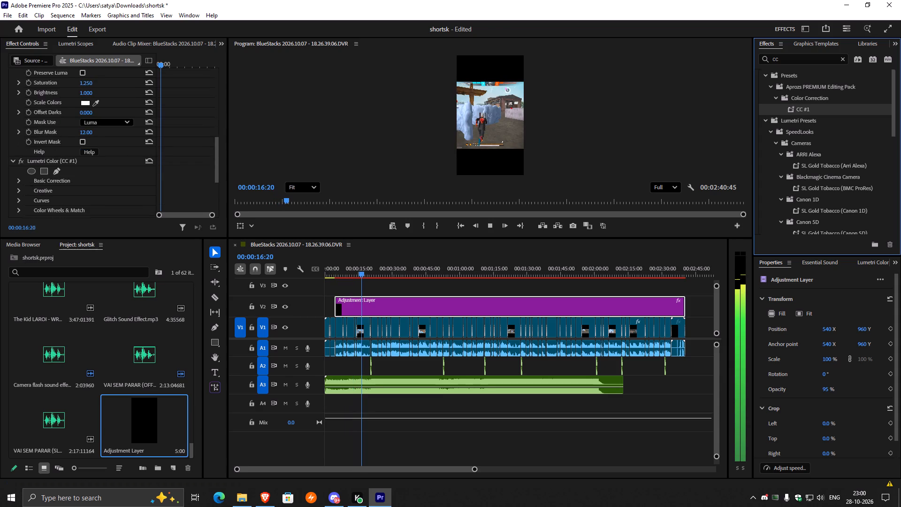
scroll(122, 185, "down", 16)
left_click(82, 142)
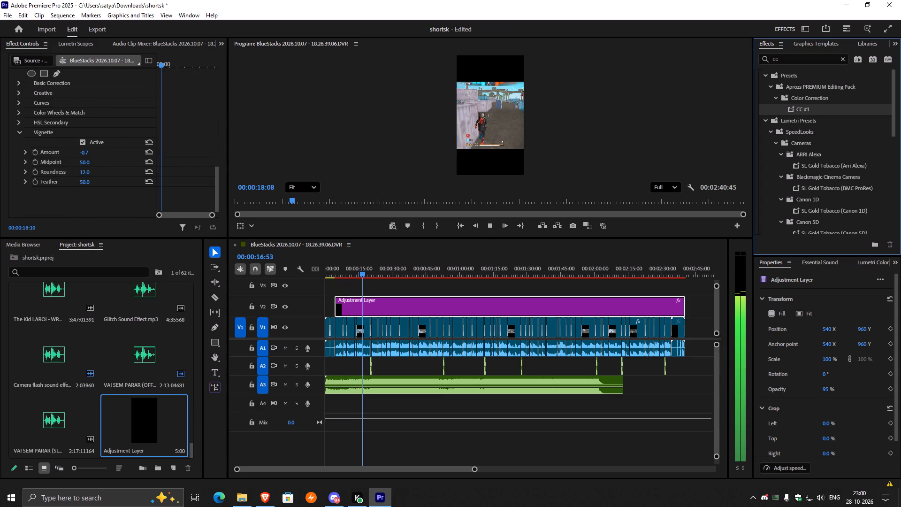
key("space")
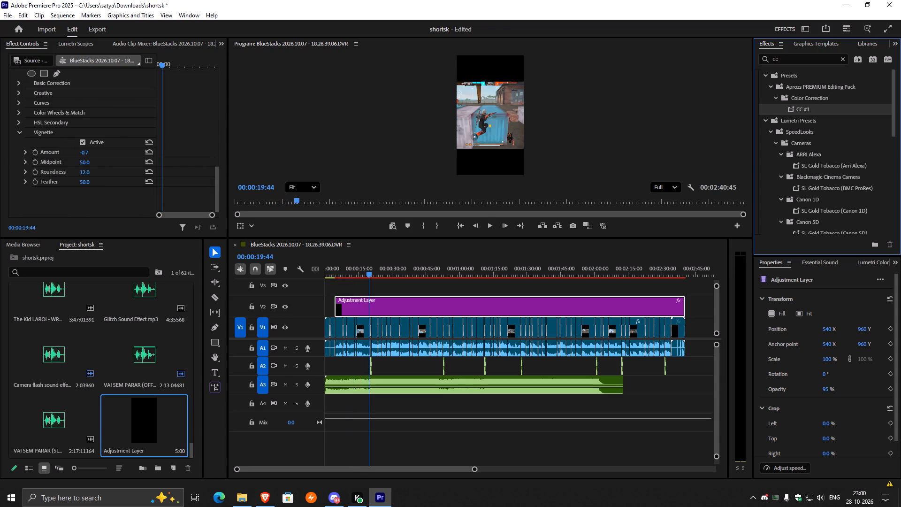
left_click(82, 143)
scroll(128, 161, "up", 14)
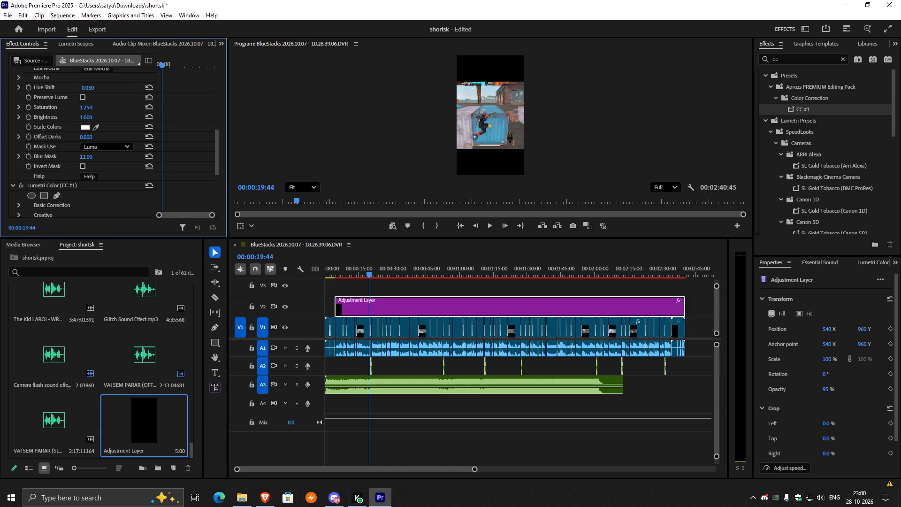
scroll(139, 194, "up", 6)
scroll(125, 175, "up", 20)
scroll(125, 175, "up", 3)
Enlarge the Program monitor by reducing the height of the timeline area.
left_click_drag(366, 274, 349, 276)
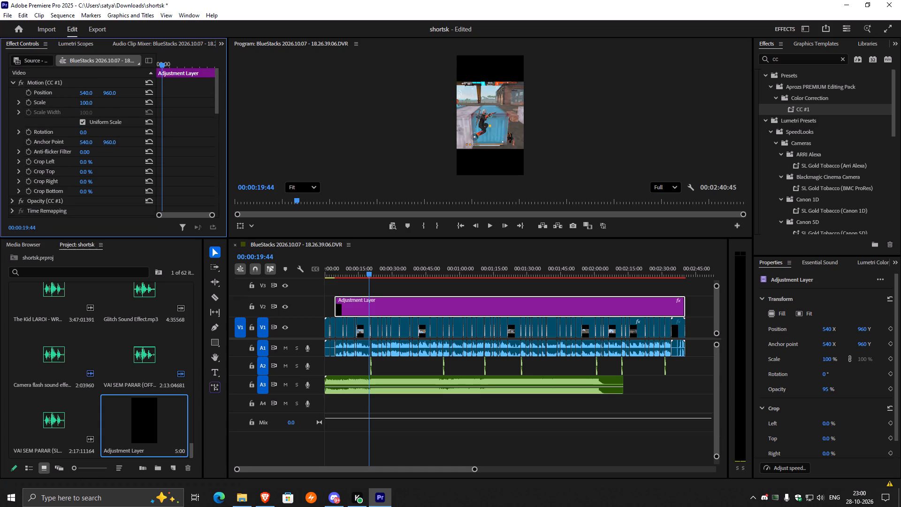
left_click_drag(349, 276, 325, 282)
left_click_drag(363, 274, 336, 271)
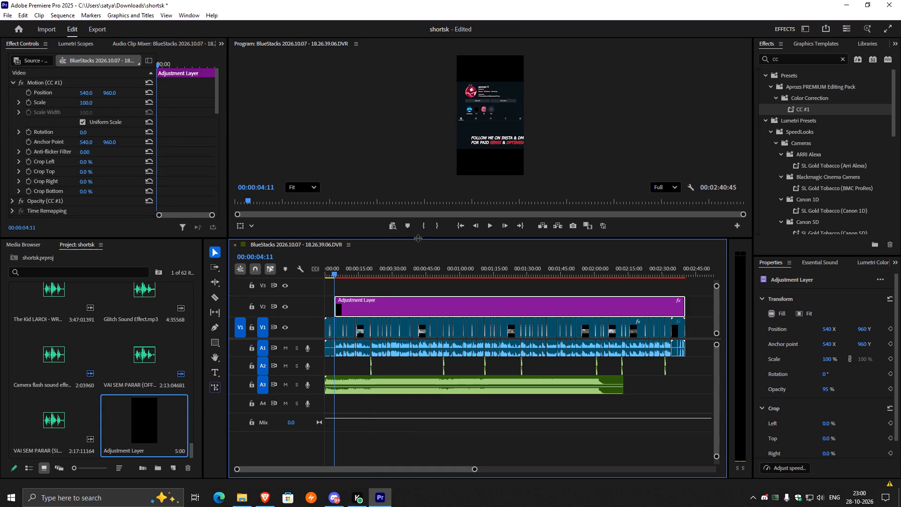
left_click(424, 235)
left_click_drag(424, 238, 434, 310)
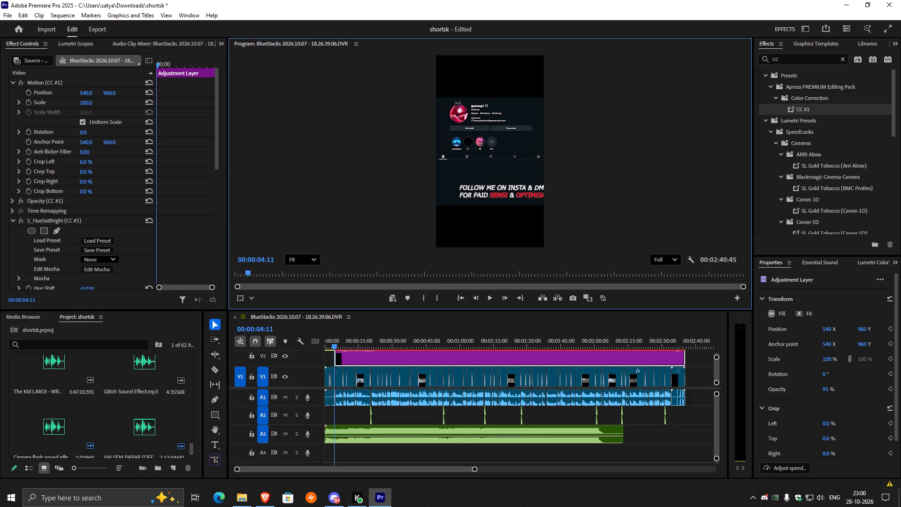
Play the intro and the graded gameplay to check how the CC #1 color correction looks.
left_click_drag(336, 343, 320, 347)
key("space")
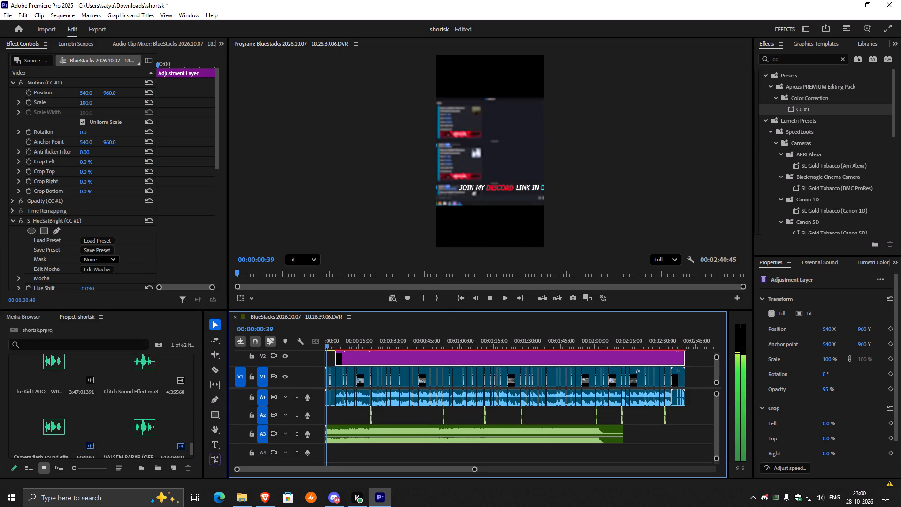
left_click_drag(331, 345, 338, 346)
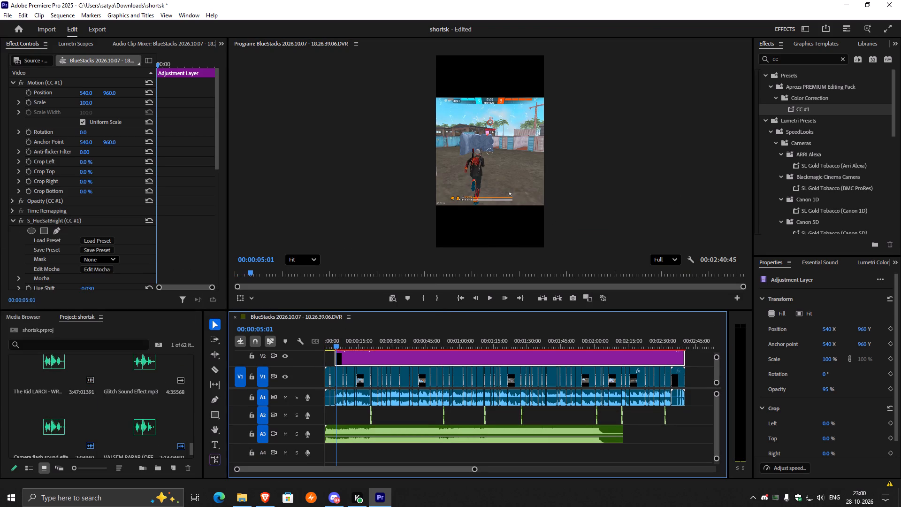
key("space")
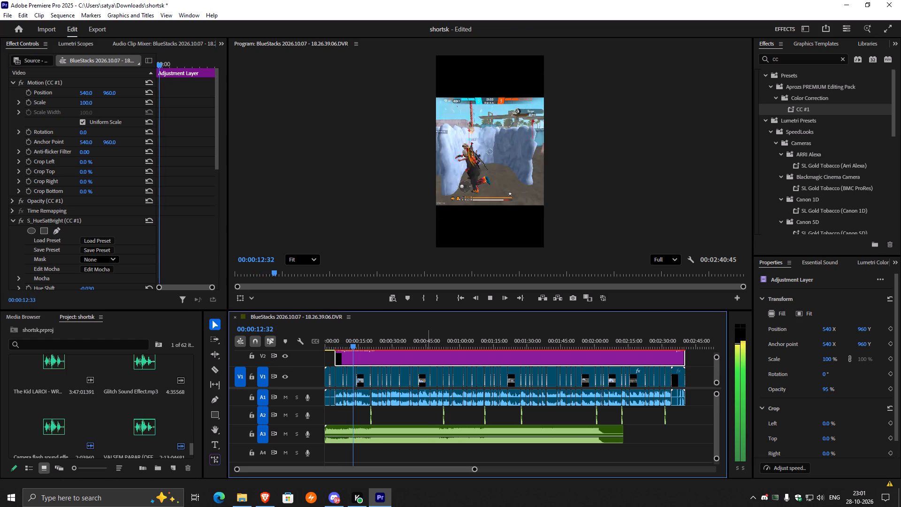
key("space")
key("space")
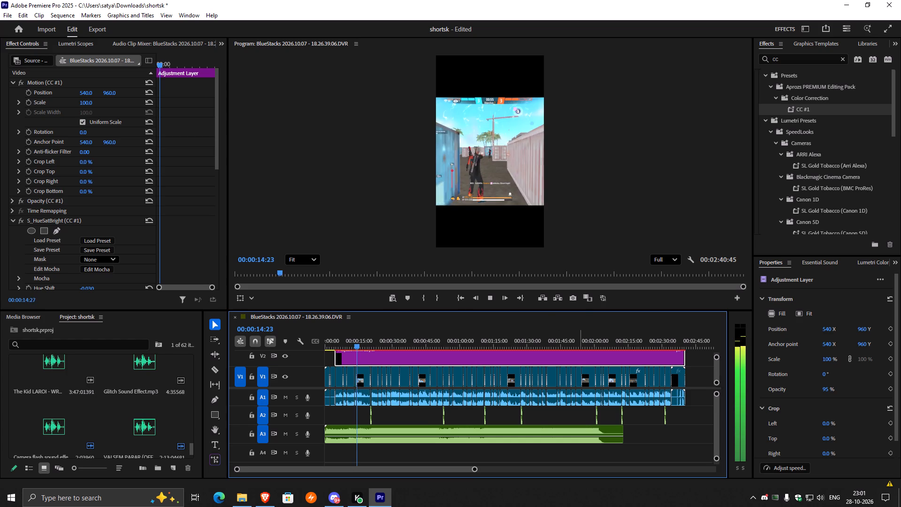
Magnify the Program monitor preview to 38% and play the gameplay to inspect the graded picture.
scroll(491, 193, "up", 4)
scroll(491, 146, "down", 4)
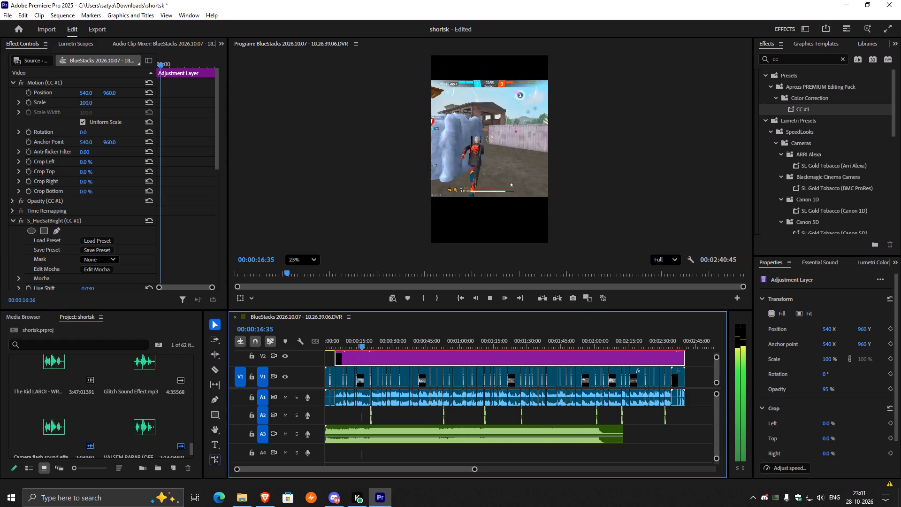
scroll(491, 146, "down", 6)
left_click(318, 256)
left_click(314, 260)
key("space")
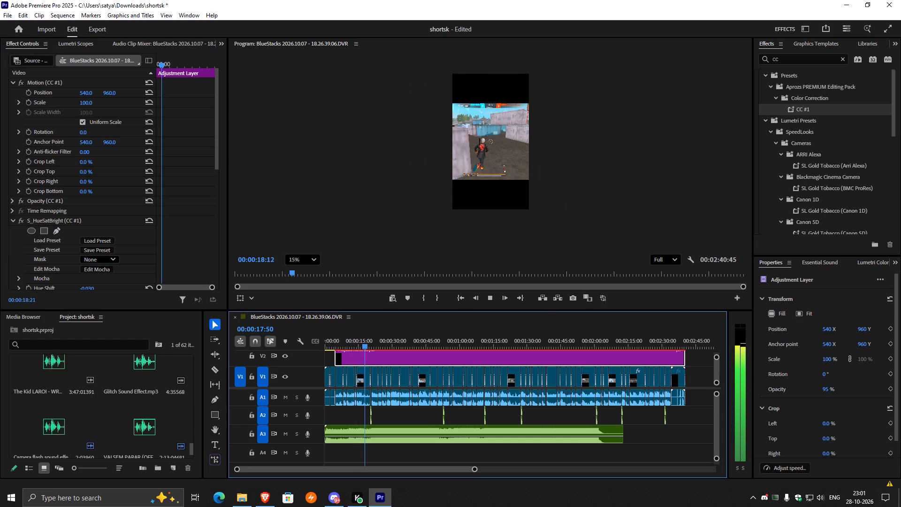
left_click(313, 260)
left_click(314, 257)
left_click(312, 258)
left_click(299, 274)
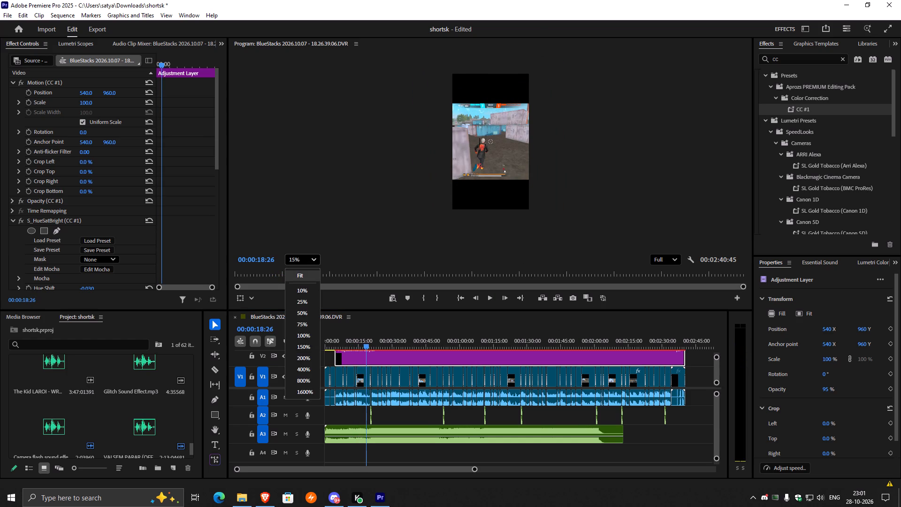
scroll(490, 151, "up", 4)
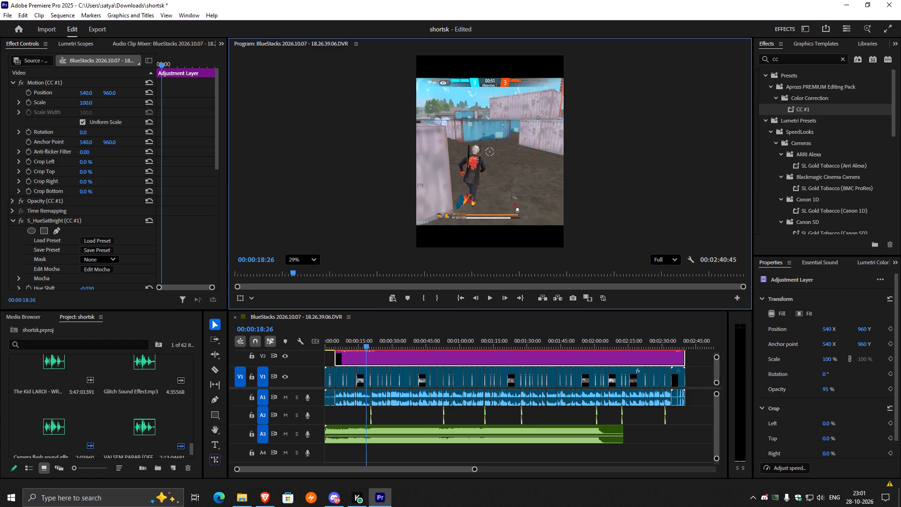
scroll(490, 151, "up", 3)
key("space")
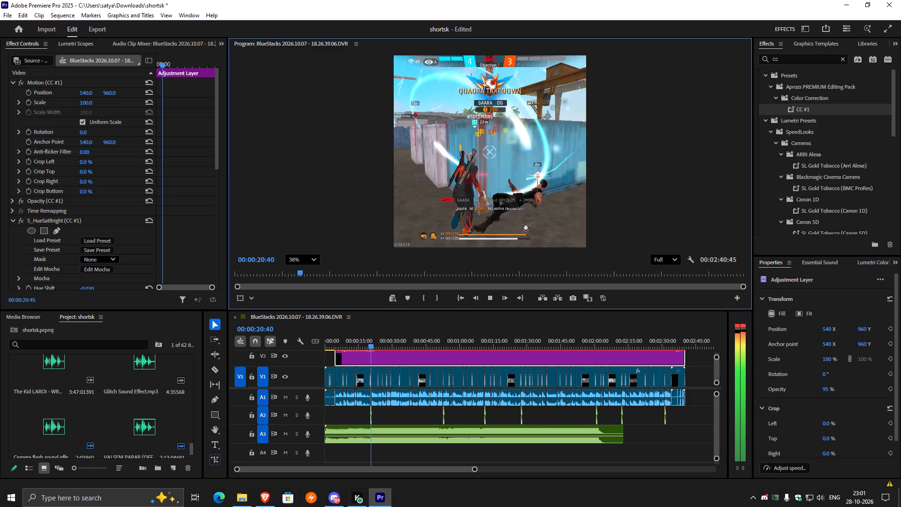
key("space")
key("space")
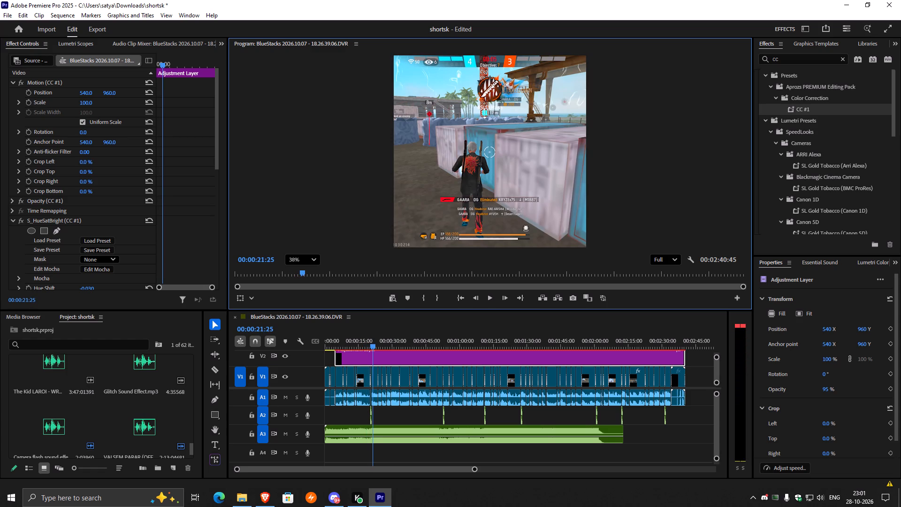
Set the Program monitor's playback resolution to 1/2 and resume playback.
left_click(662, 256)
left_click(659, 284)
key("space")
key("space")
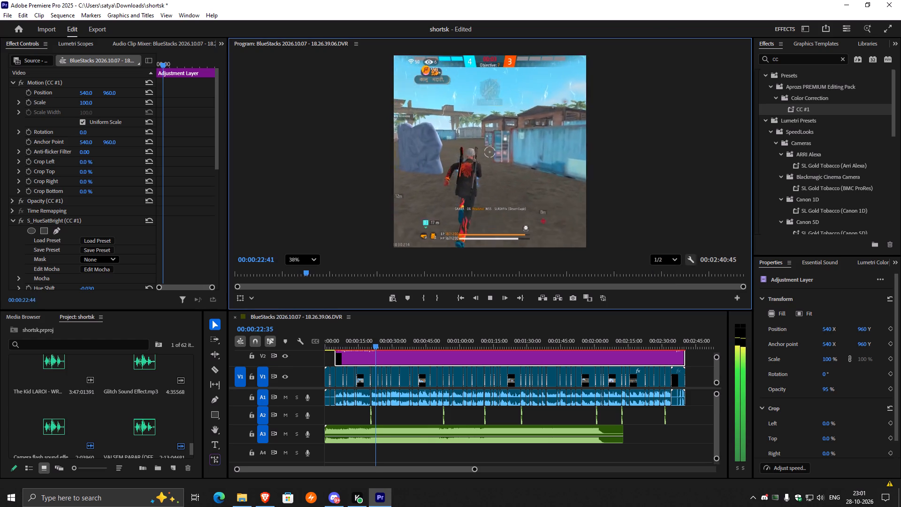
Search the effects for "sharpe", apply S_Sharpen to the adjustment layer on V2 and show its settings.
left_click_drag(783, 58, 754, 59)
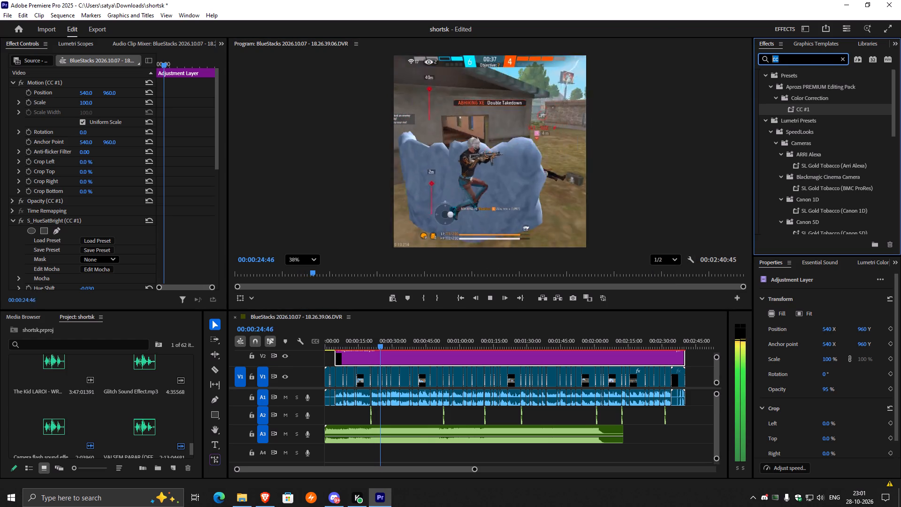
type("sharpe")
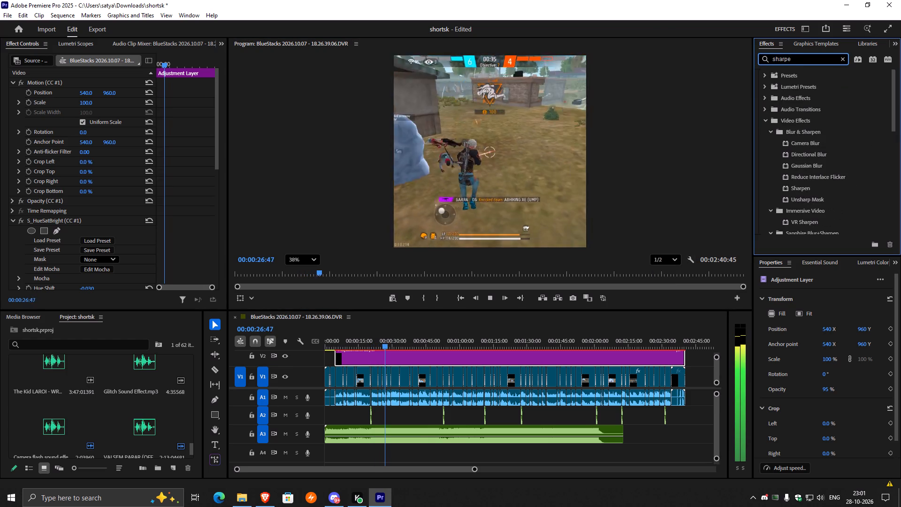
scroll(812, 188, "down", 12)
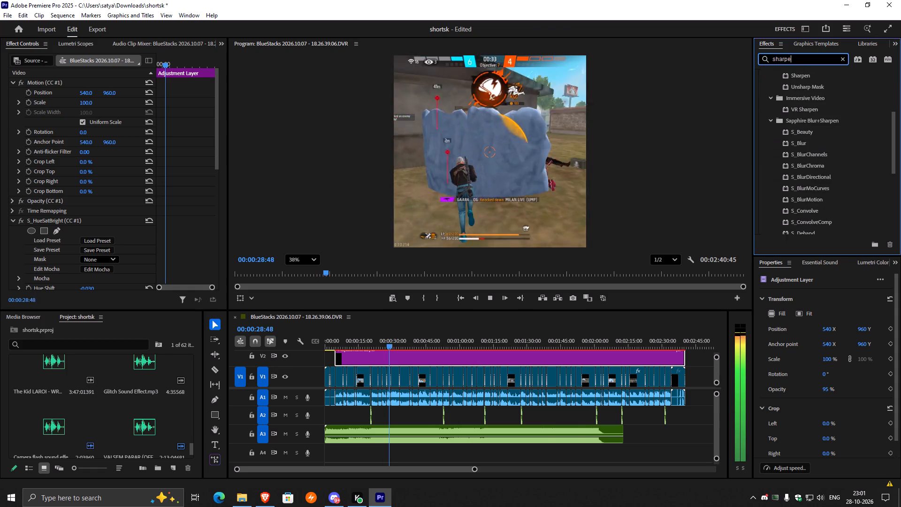
scroll(820, 205, "down", 15)
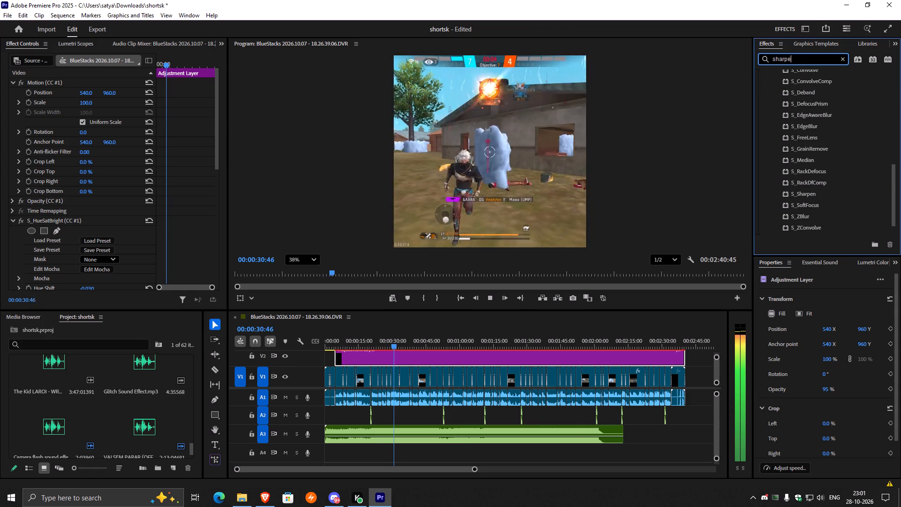
left_click_drag(804, 193, 376, 356)
scroll(137, 210, "down", 20)
scroll(137, 210, "down", 3)
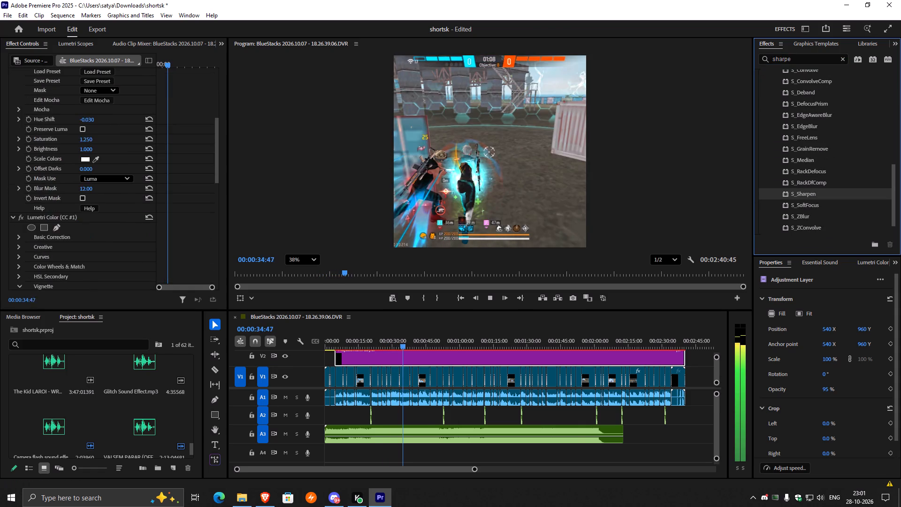
scroll(131, 222, "down", 20)
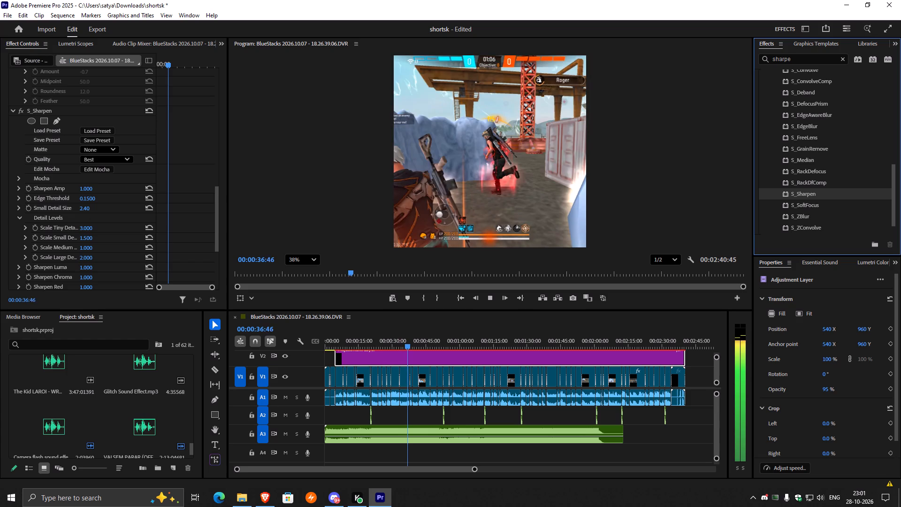
Set S_Sharpen's Small Detail Size on the adjustment layer to 2.00 and play the gameplay to check the sharpening.
left_click(87, 210)
left_click(92, 207)
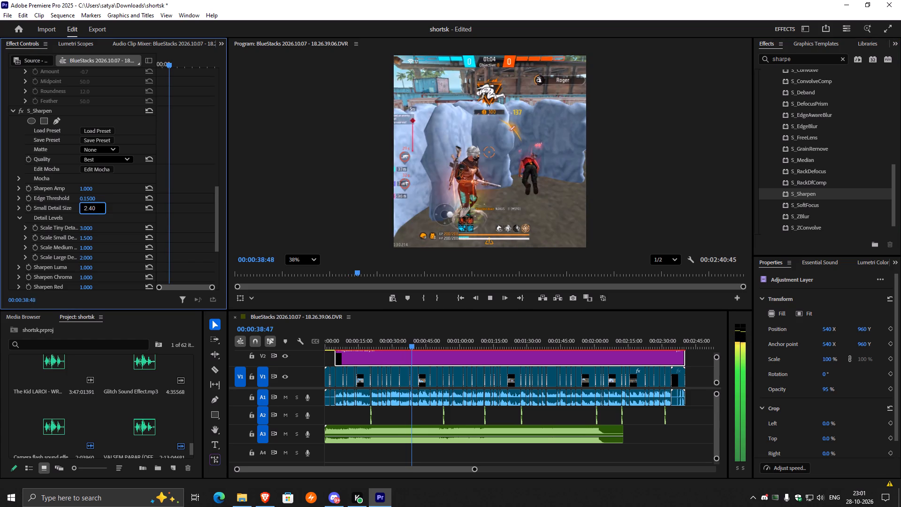
key("BackSpace")
key("Return")
key("space")
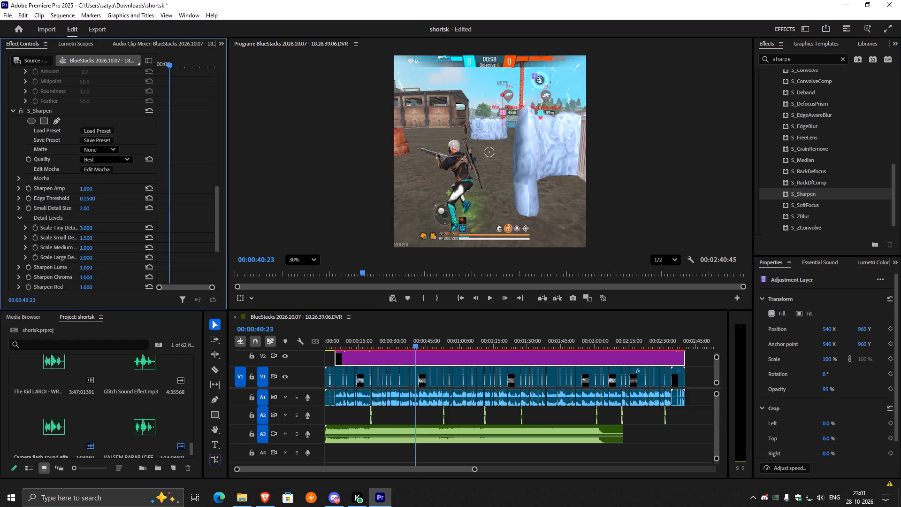
key("space")
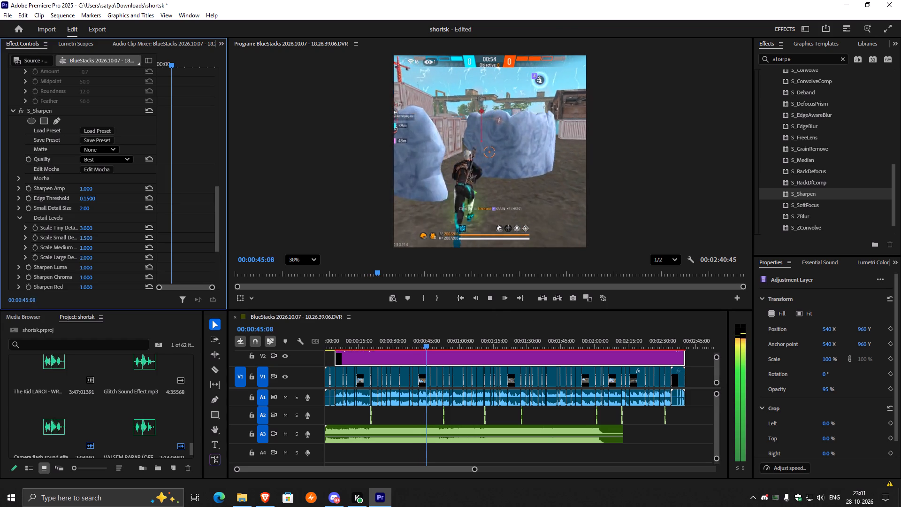
Enlarge the timeline area's height to show more tracks, and zoom the Program monitor preview to 27% during playback.
left_click_drag(499, 310, 523, 269)
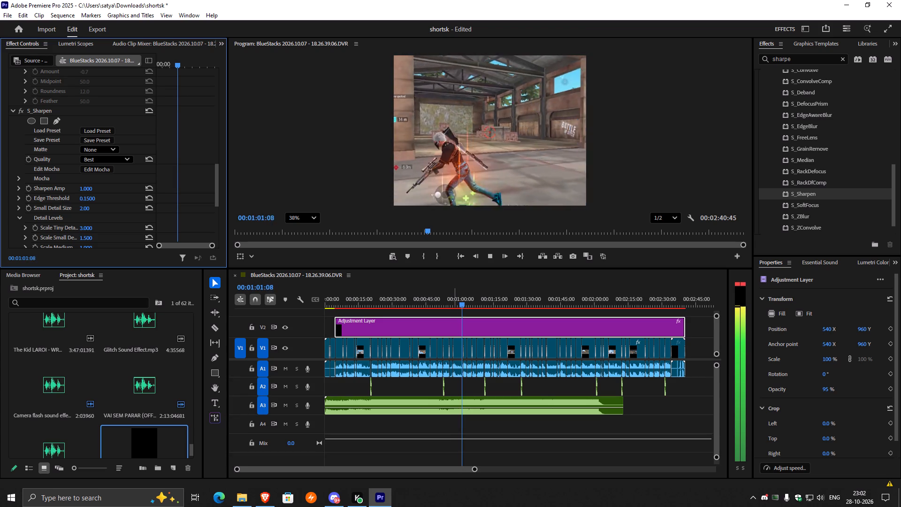
left_click_drag(497, 268, 525, 228)
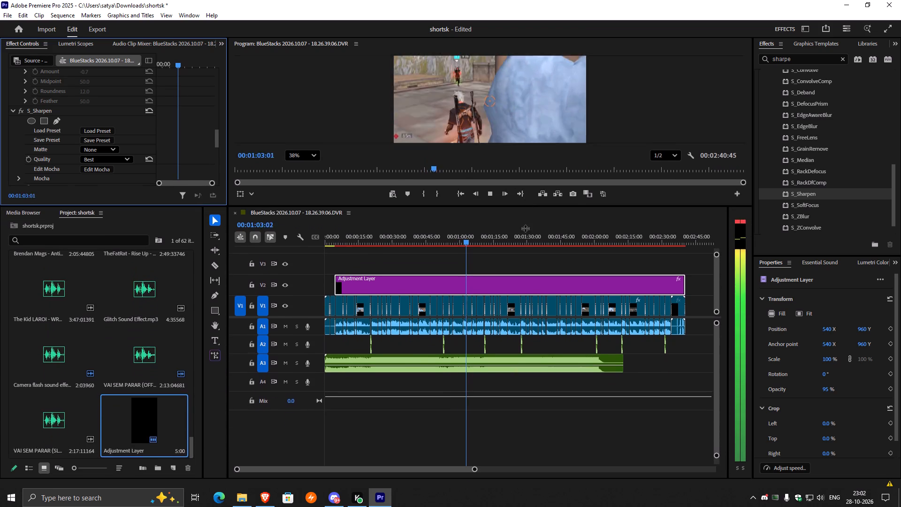
left_click_drag(525, 228, 527, 256)
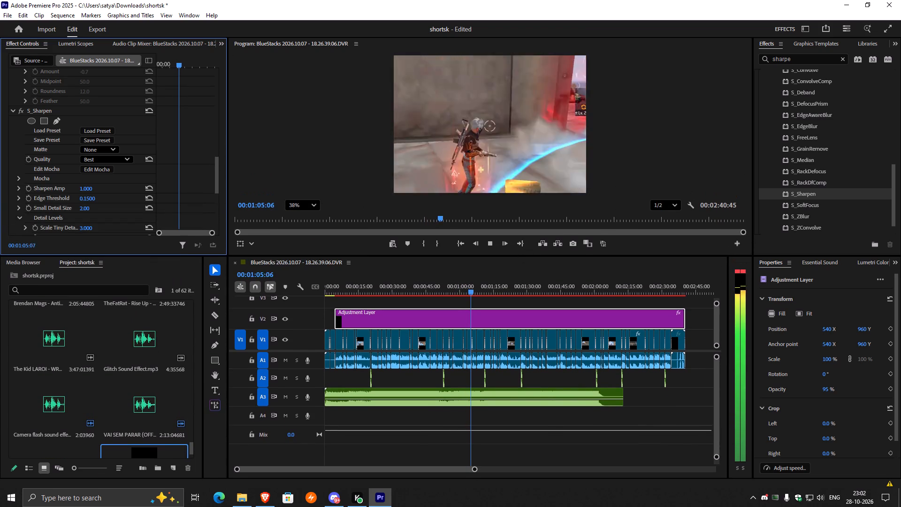
left_click(320, 206)
left_click(300, 217)
scroll(490, 124, "up", 1)
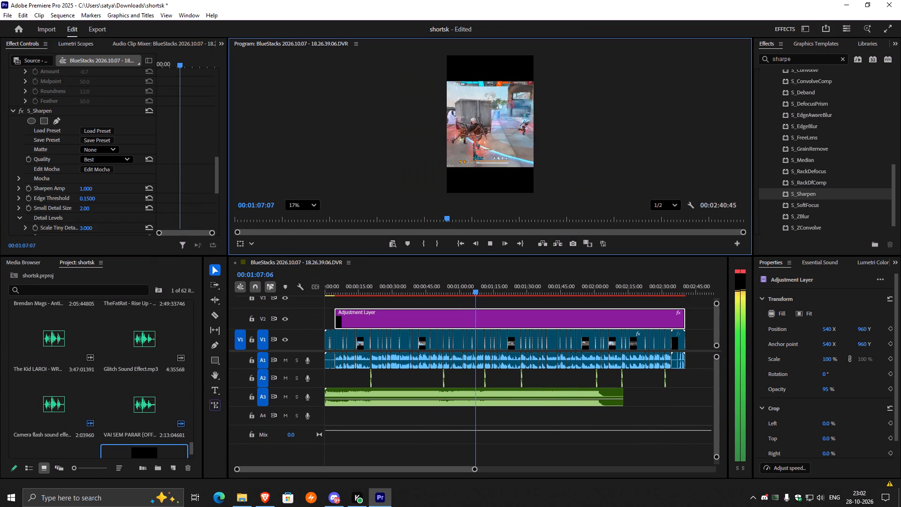
scroll(490, 124, "up", 4)
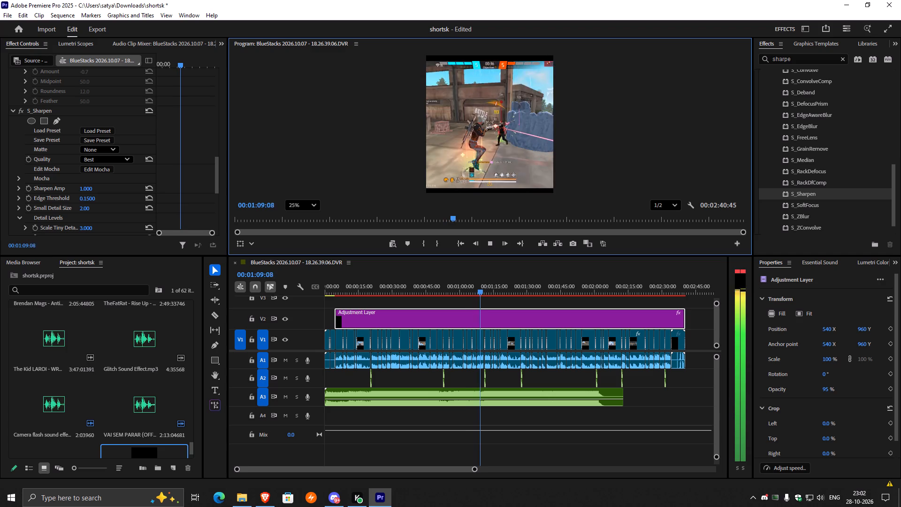
scroll(490, 124, "up", 1)
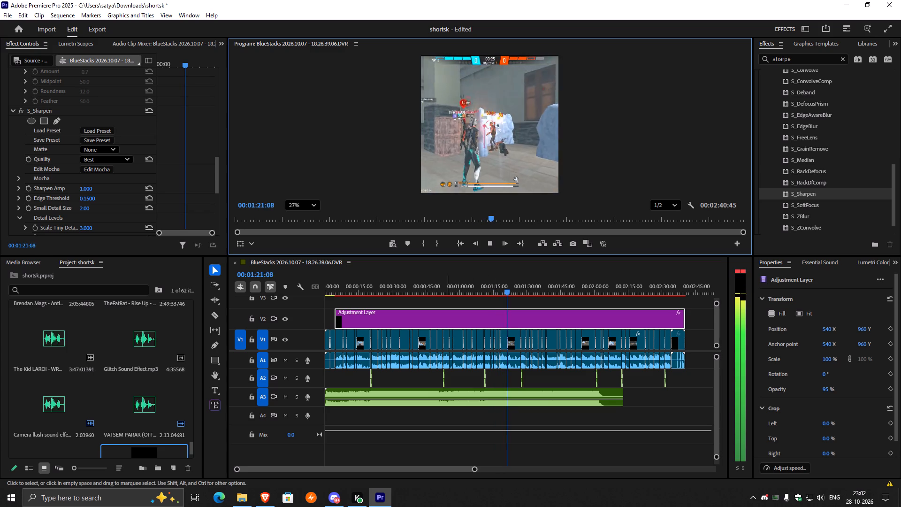
Switch to Brave, open YouTube Studio in a new tab, close the three other tabs and look over the channel dashboard.
left_click(261, 495)
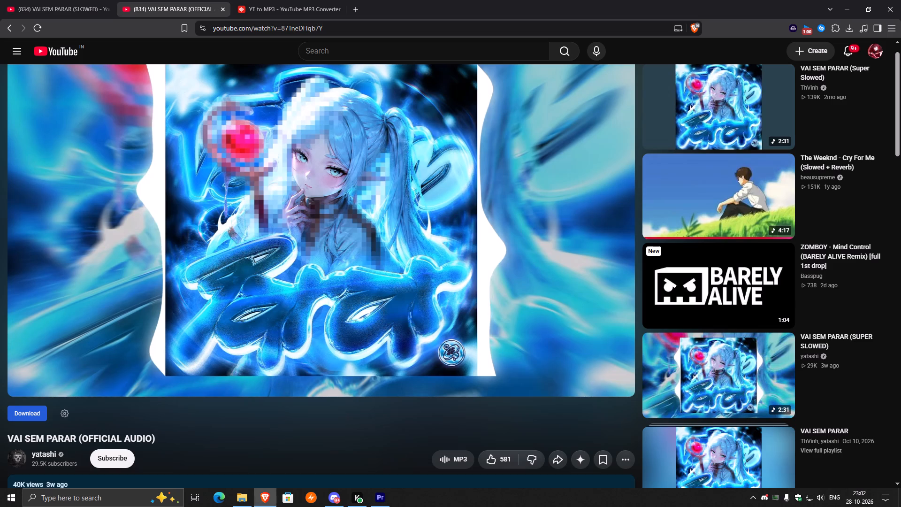
left_click(354, 5)
left_click(56, 42)
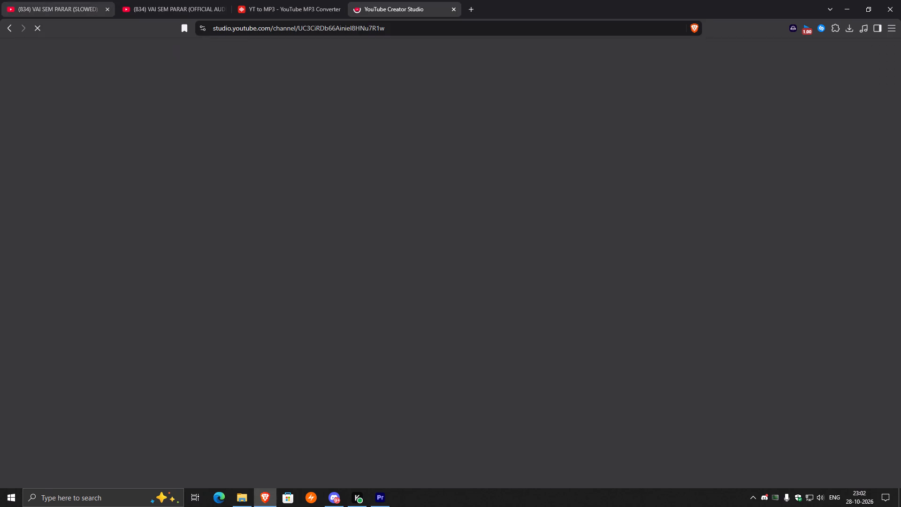
left_click(104, 8)
left_click(104, 8)
left_click(104, 8)
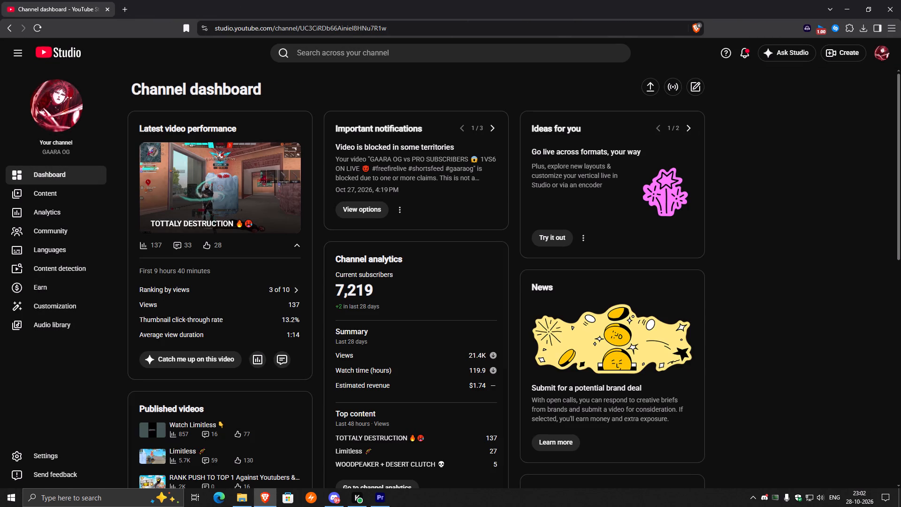
left_click(848, 8)
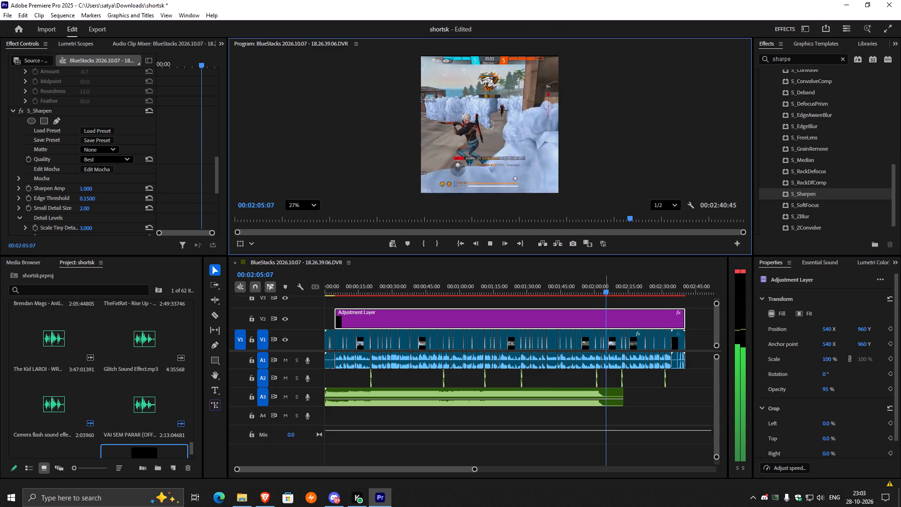
Delete the intro footage with its audio from V1 and A1, ahead of the adjustment layer's start.
left_click_drag(605, 291, 625, 293)
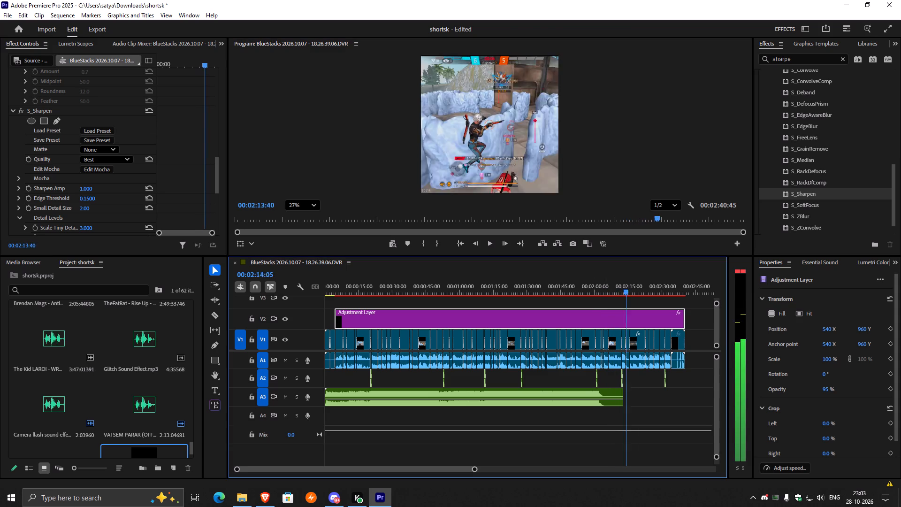
left_click_drag(625, 293, 600, 293)
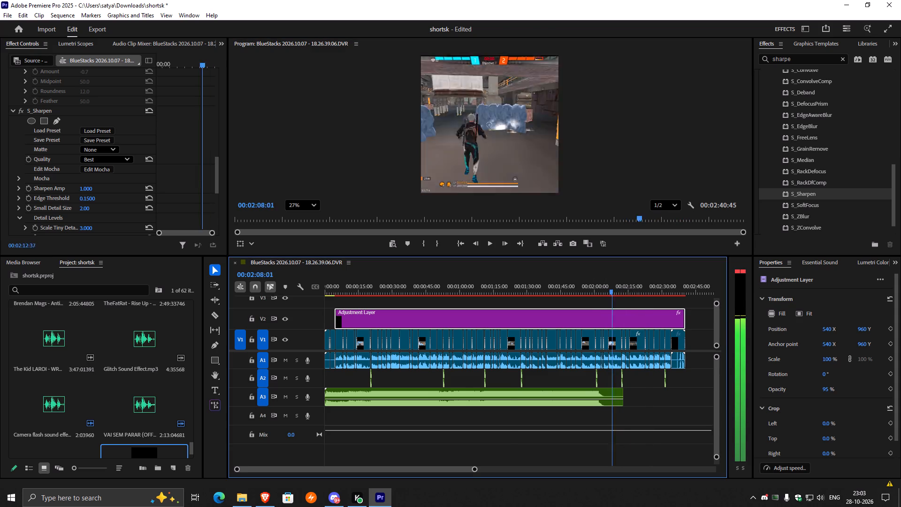
left_click_drag(600, 293, 333, 294)
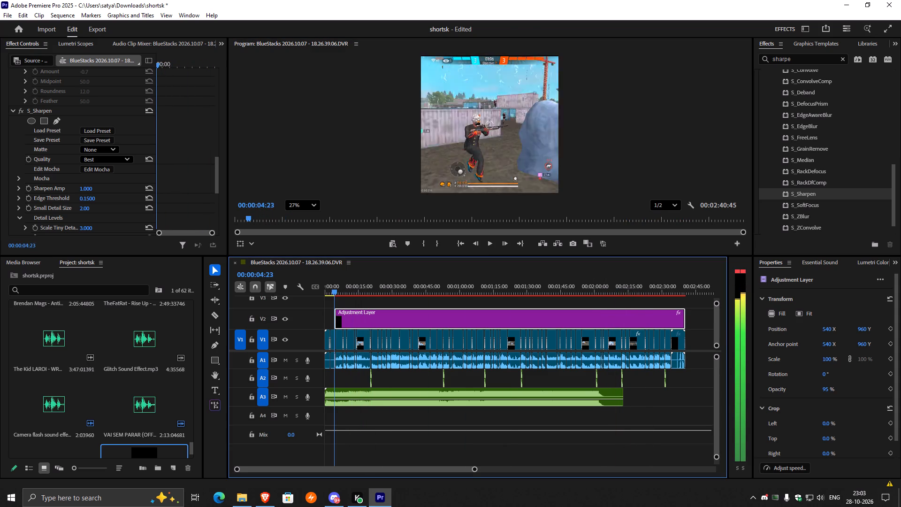
left_click_drag(333, 294, 337, 294)
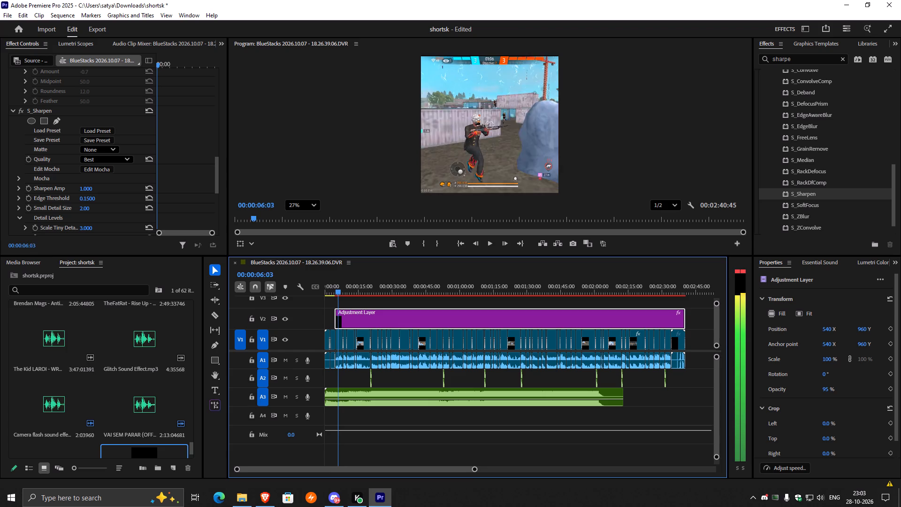
left_click_drag(337, 294, 336, 294)
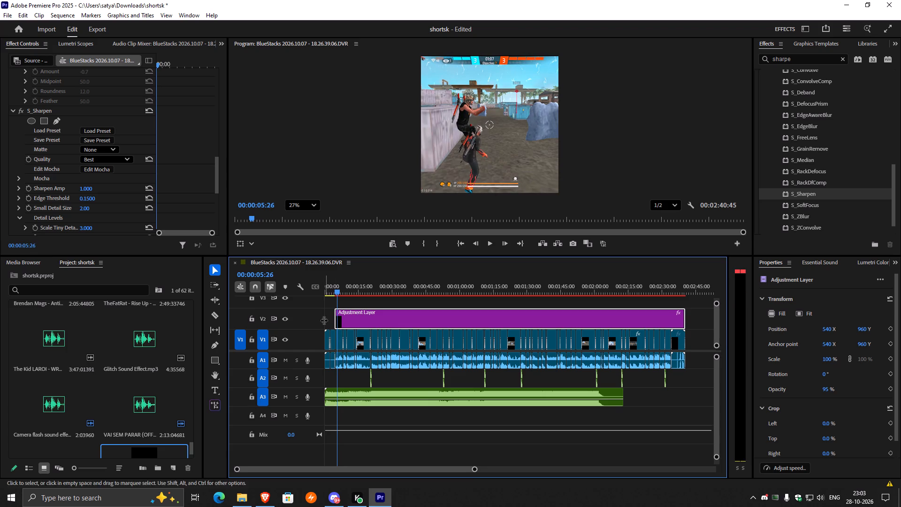
left_click_drag(323, 319, 333, 336)
left_click_drag(329, 319, 335, 330)
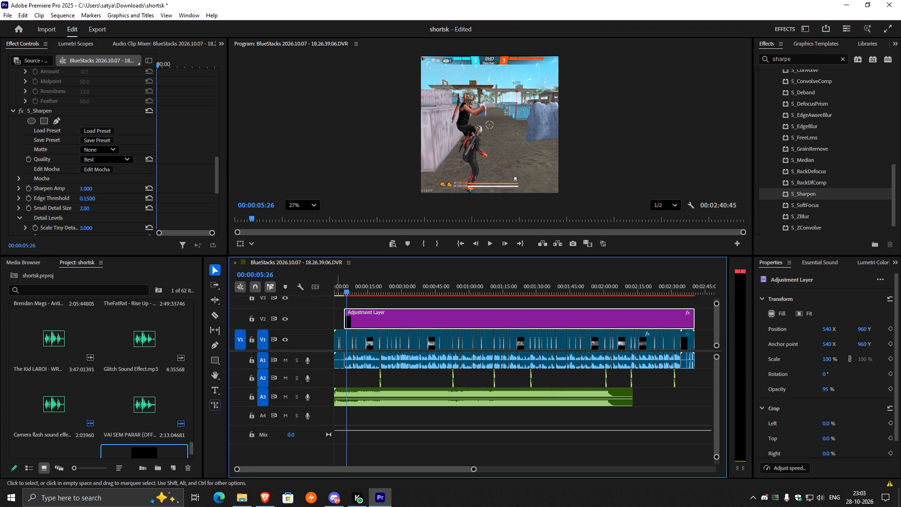
left_click_drag(336, 321, 343, 336)
key("Delete")
Find the BOOYAH clip at about 0:31 on V1 and delete it together with the clip at about 0:28.
left_click_drag(347, 293, 369, 302)
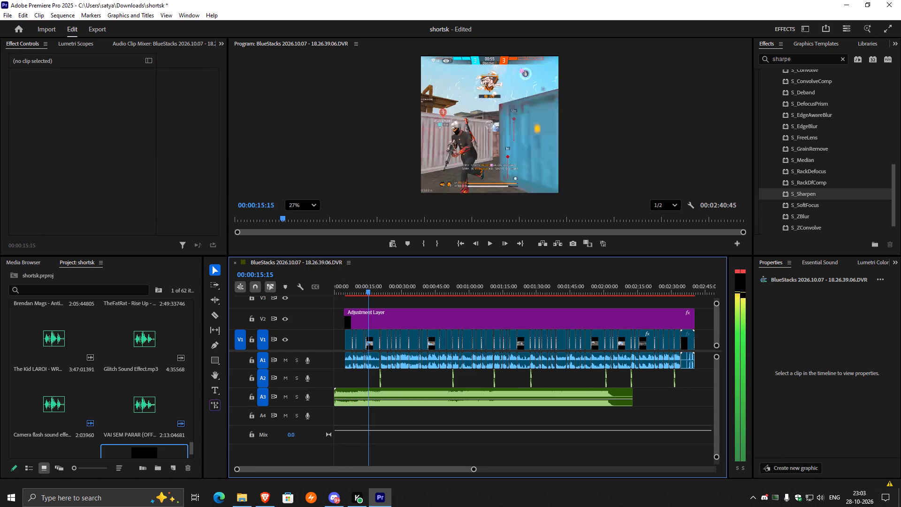
left_click_drag(369, 302, 392, 306)
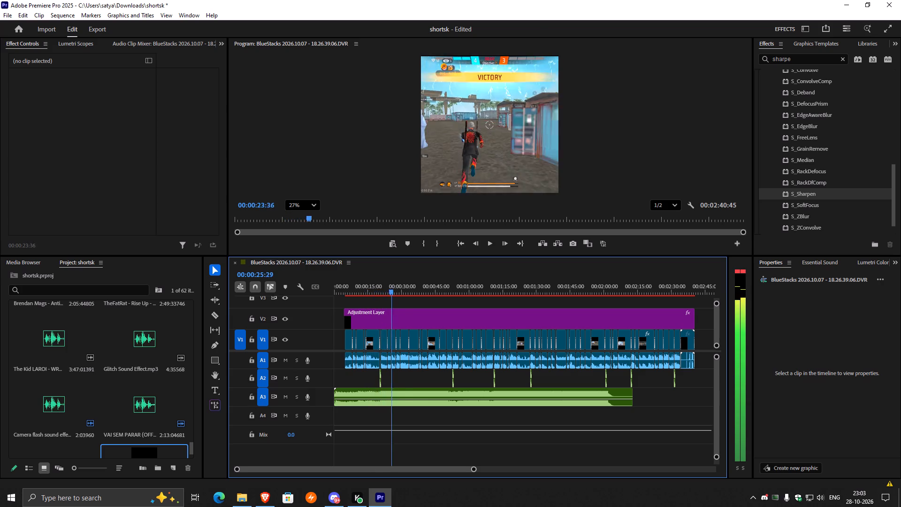
left_click_drag(392, 306, 417, 307)
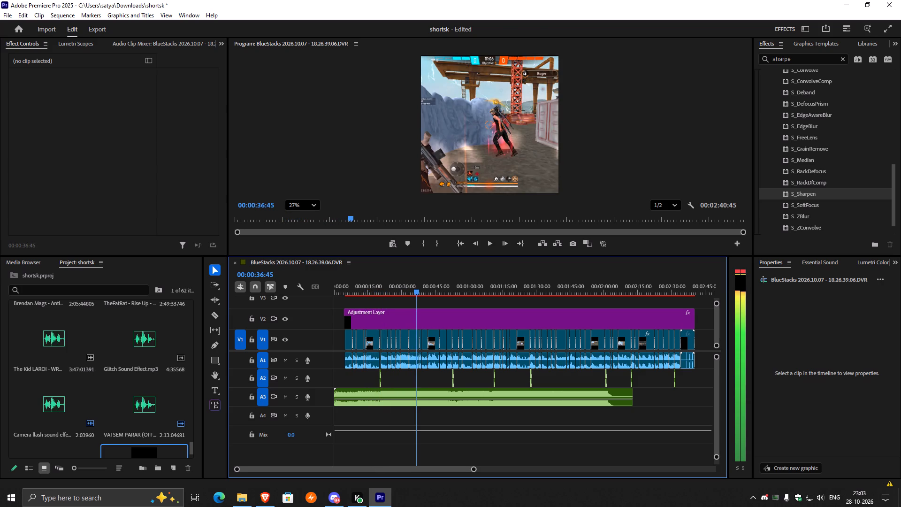
left_click_drag(417, 307, 406, 312)
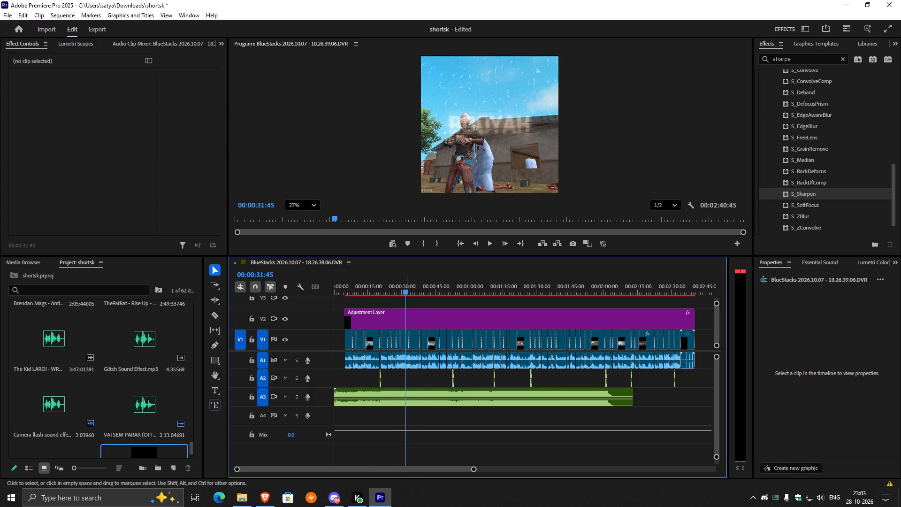
left_click(405, 338)
key("Delete")
left_click_drag(407, 282, 399, 284)
left_click(398, 336)
key("Delete")
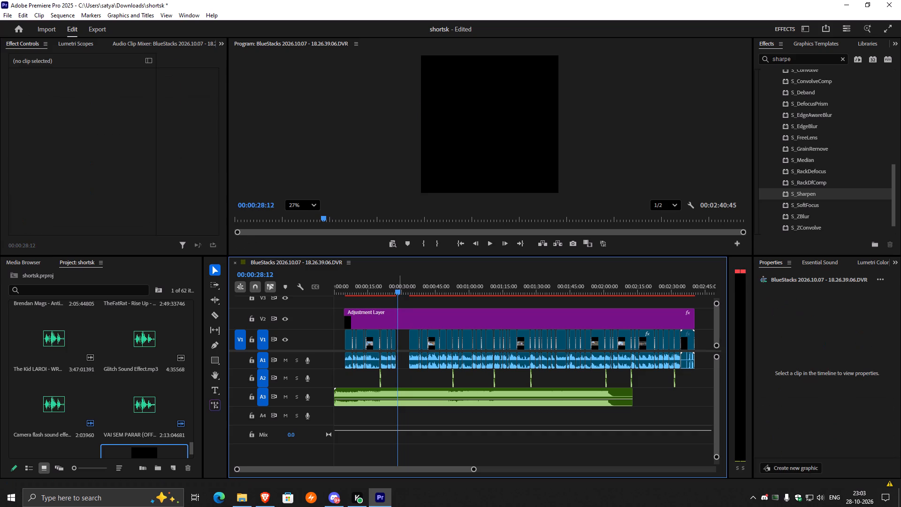
Delete the next two preceding gameplay clips on V1, back to about 0:24, with their audio.
left_click_drag(399, 280, 394, 280)
left_click(394, 338)
key("Delete")
left_click_drag(395, 283, 393, 284)
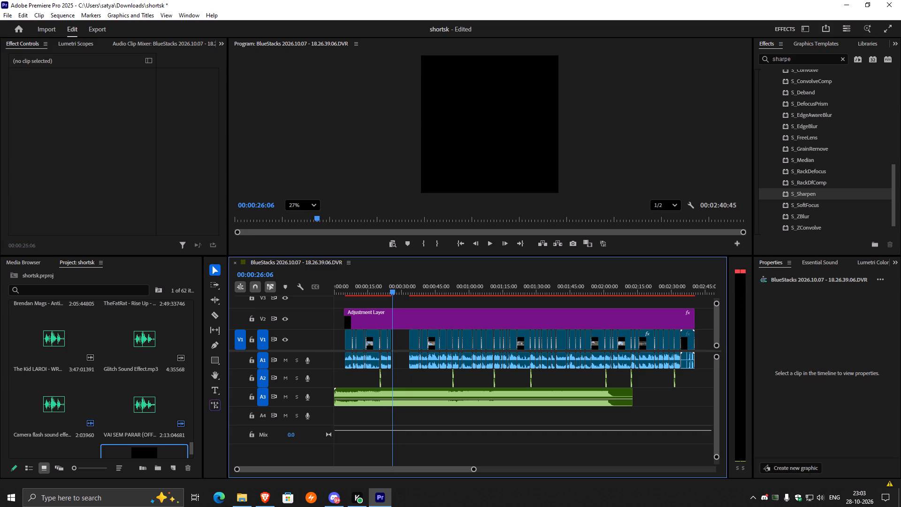
left_click_drag(393, 284, 390, 284)
left_click(389, 342)
key("Delete")
left_click_drag(392, 278, 390, 278)
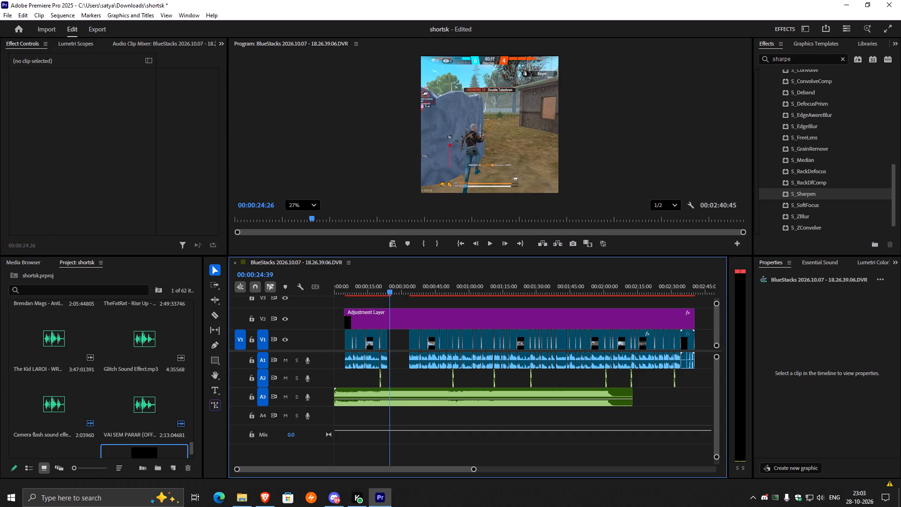
left_click_drag(390, 278, 386, 277)
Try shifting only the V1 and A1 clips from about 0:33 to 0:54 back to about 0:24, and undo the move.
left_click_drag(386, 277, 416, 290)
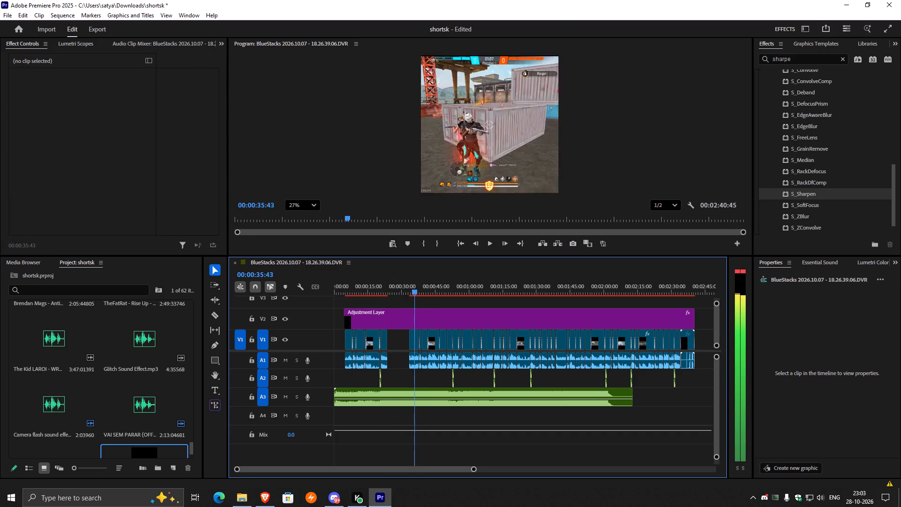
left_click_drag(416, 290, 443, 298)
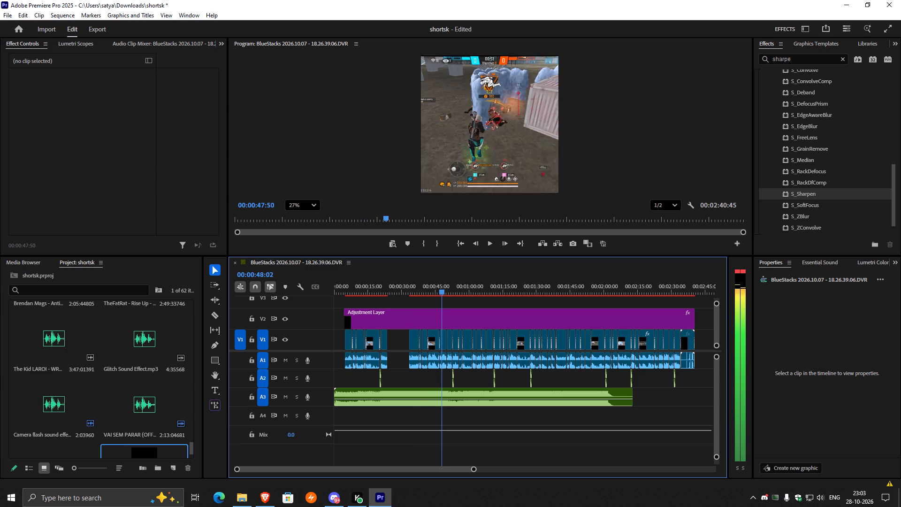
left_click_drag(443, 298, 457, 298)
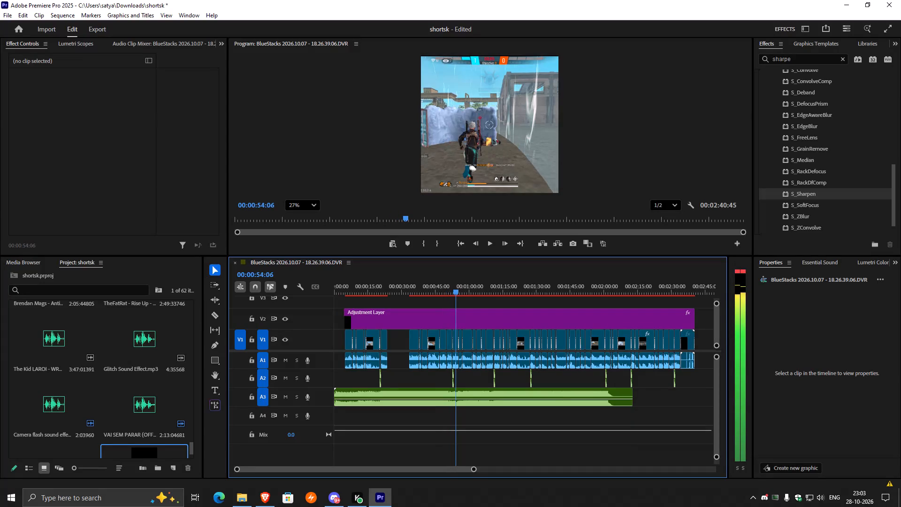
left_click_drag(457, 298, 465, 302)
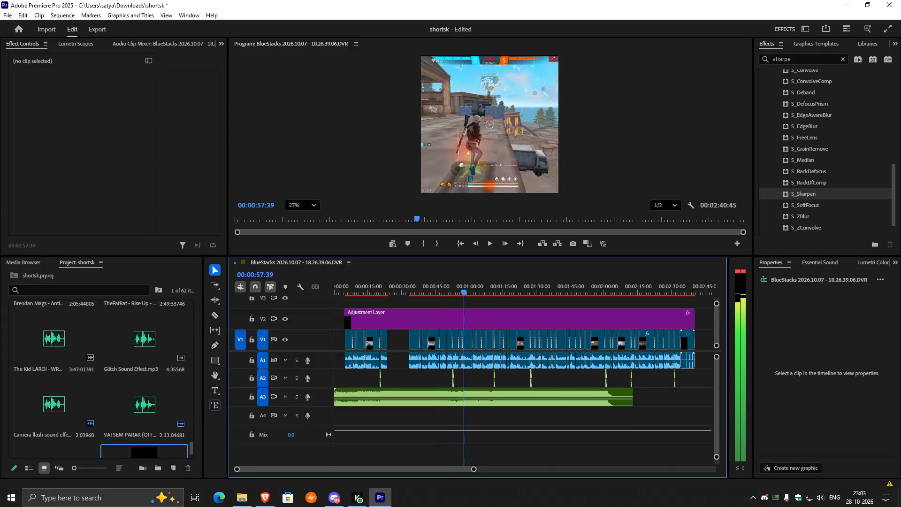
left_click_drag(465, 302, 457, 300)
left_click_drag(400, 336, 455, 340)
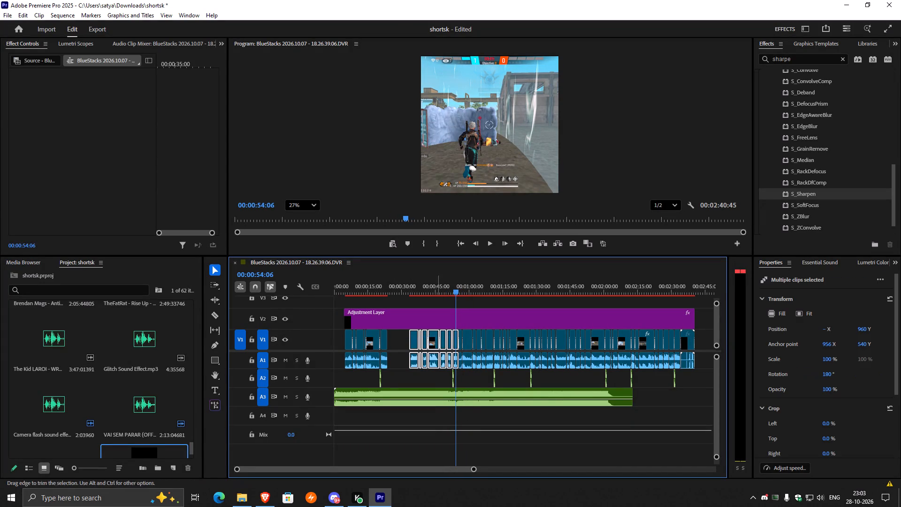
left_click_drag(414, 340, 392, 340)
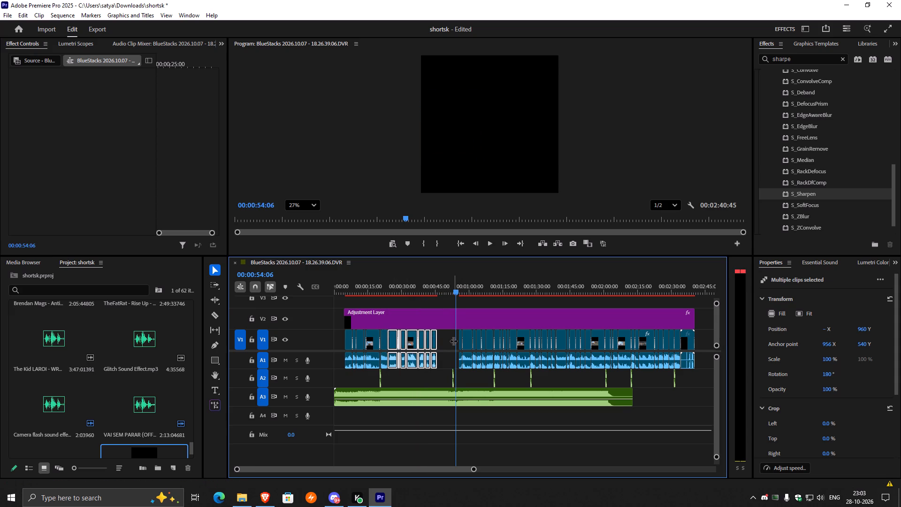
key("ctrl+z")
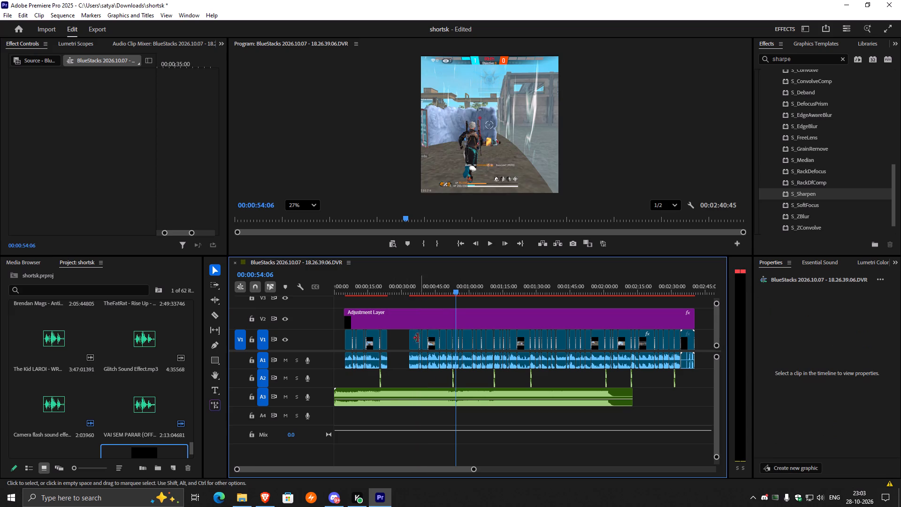
Move the clips from about 0:33 to 0:54, including the A2 sound effect, back against the clip ending near 0:24.
left_click_drag(398, 335, 456, 372)
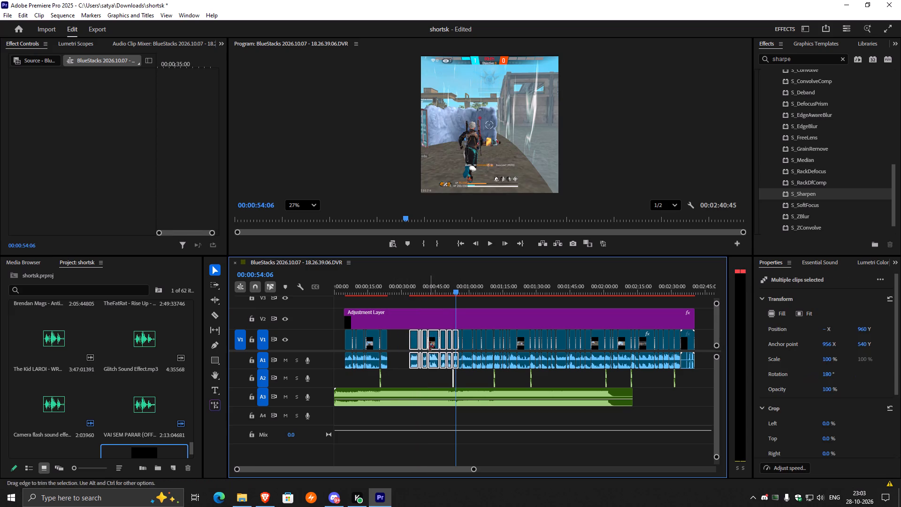
left_click_drag(415, 339, 393, 339)
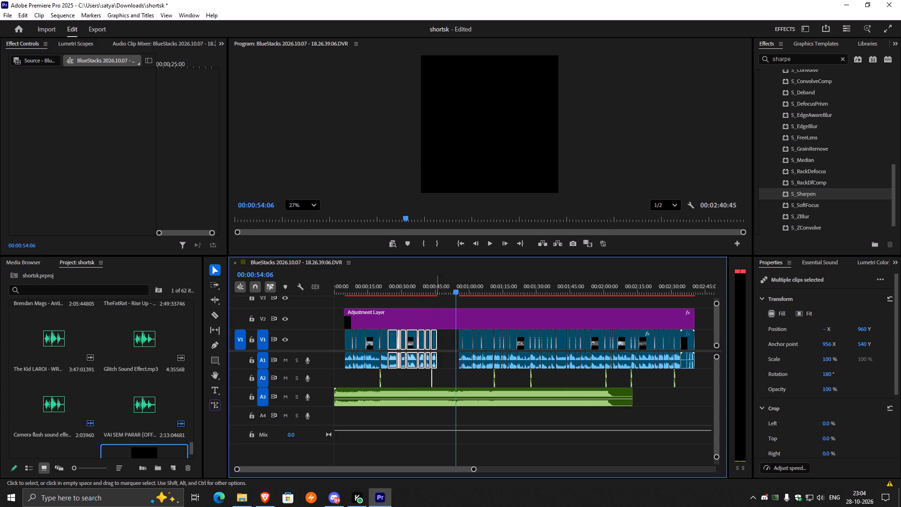
Find the short gameplay clip at about 1:32 on V1 and move it with its audio against the clip ending near 0:46.
left_click_drag(456, 284, 430, 298)
key("space")
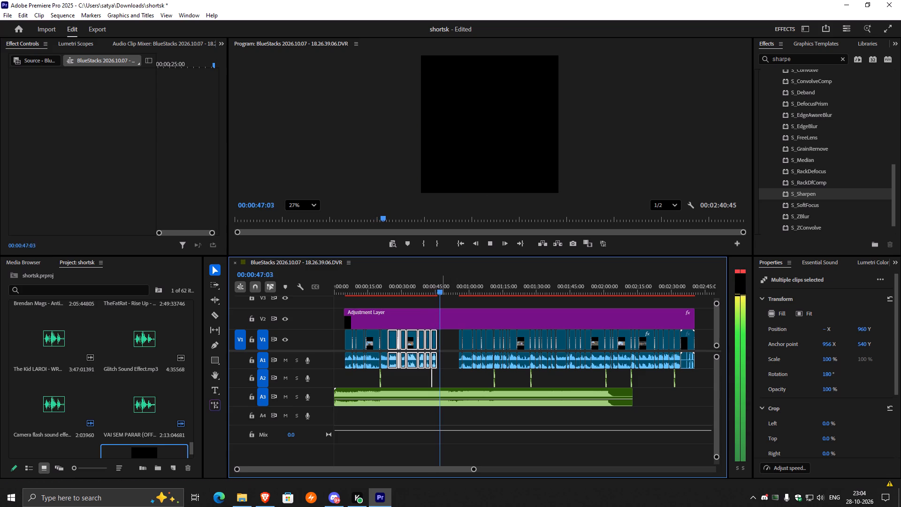
left_click_drag(443, 287, 416, 296)
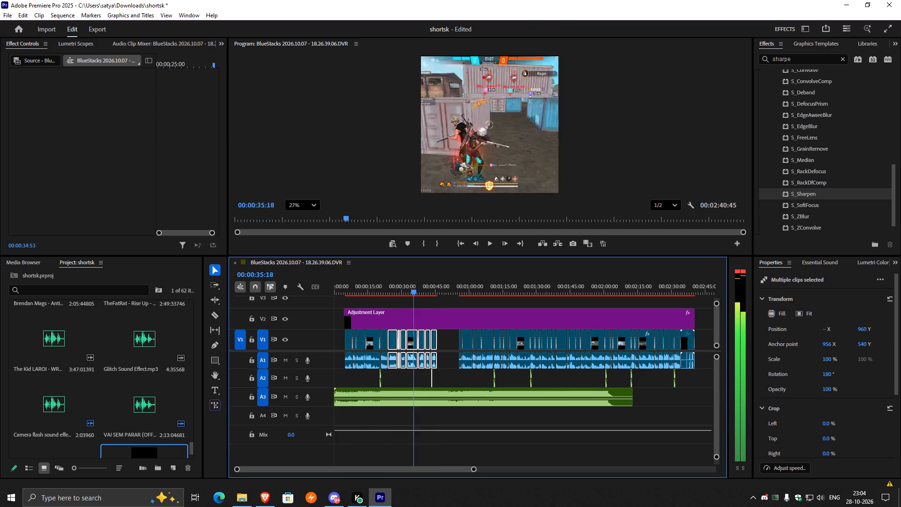
left_click_drag(416, 296, 504, 290)
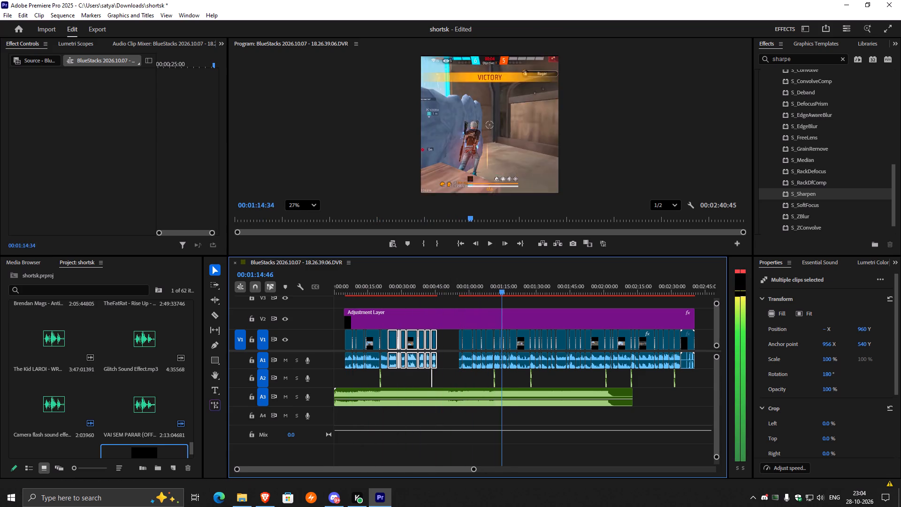
left_click_drag(504, 290, 505, 292)
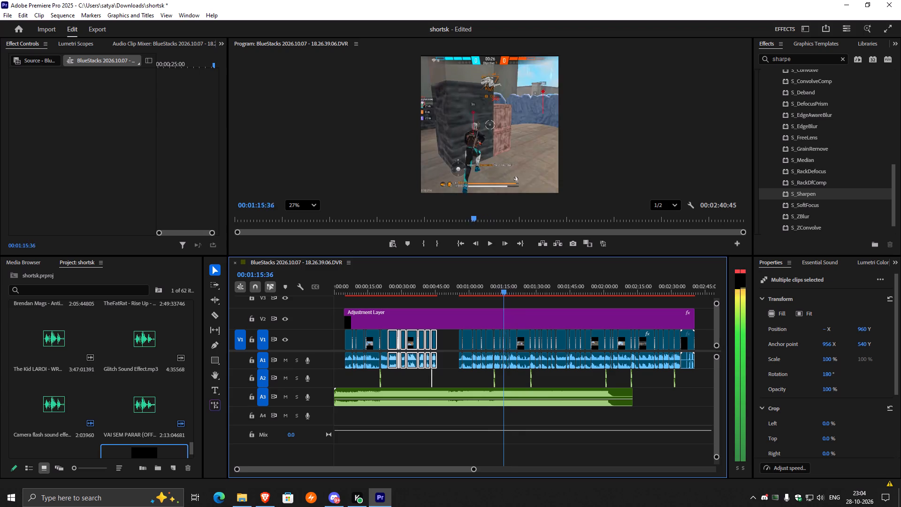
left_click_drag(505, 292, 523, 294)
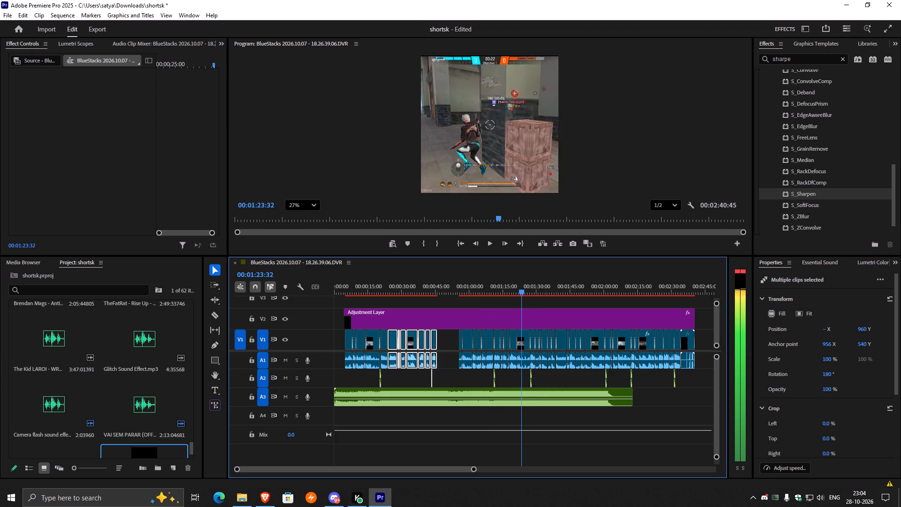
left_click_drag(523, 294, 542, 294)
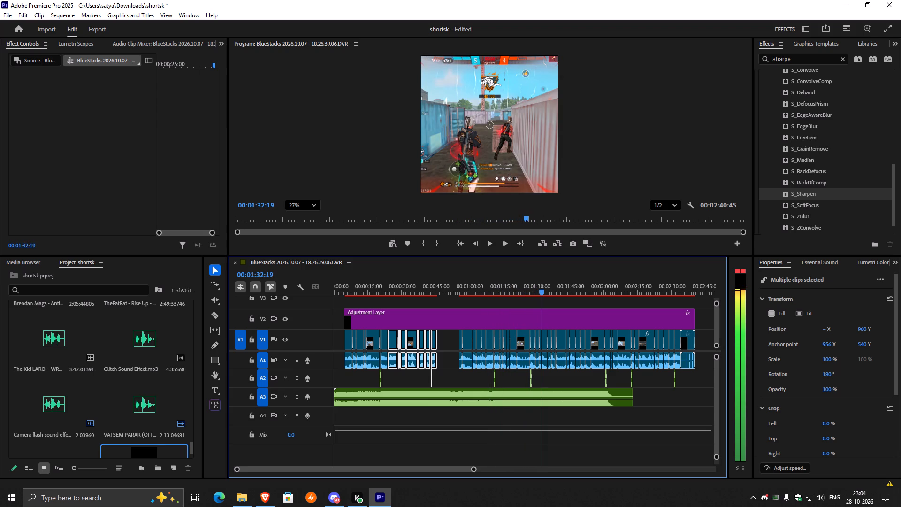
left_click_drag(542, 294, 542, 295)
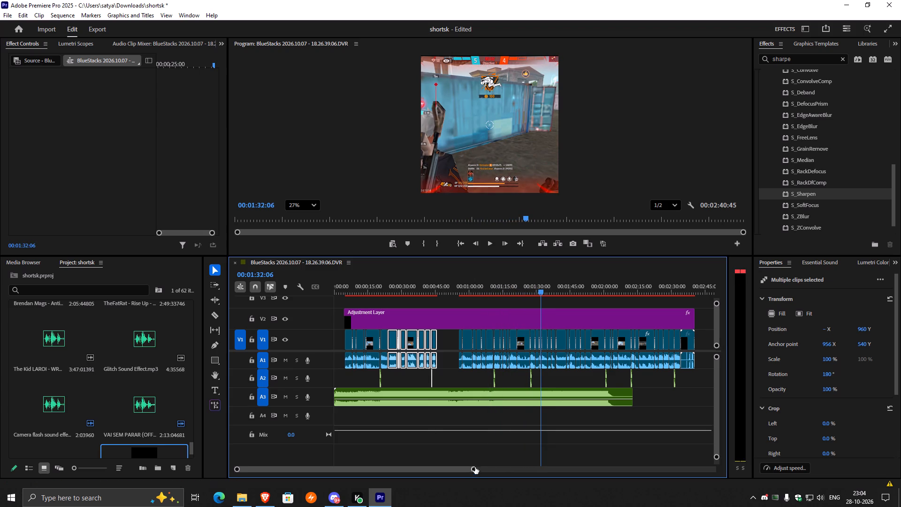
left_click_drag(475, 470, 423, 463)
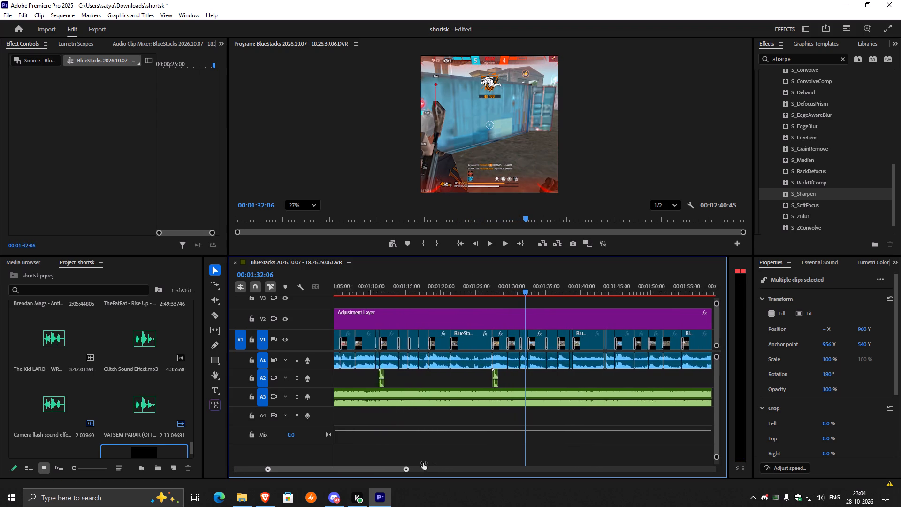
left_click_drag(423, 463, 420, 462)
left_click(524, 335)
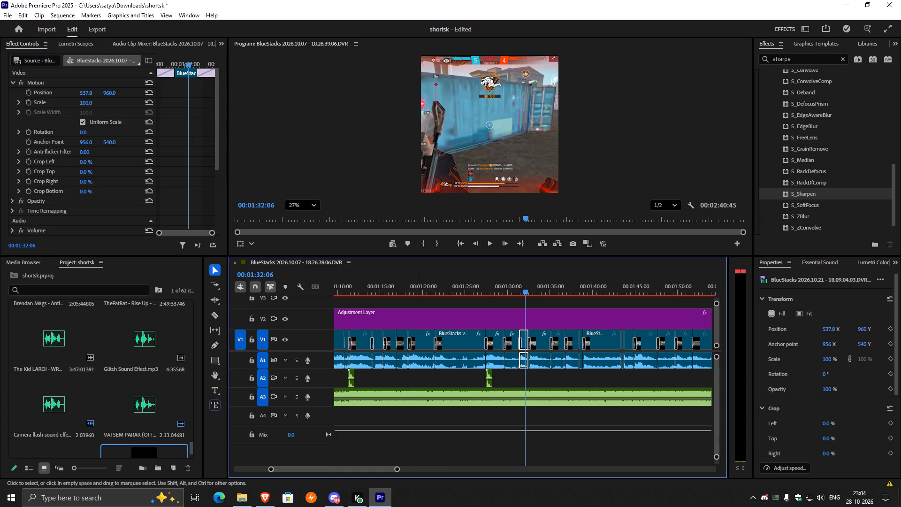
left_click_drag(397, 467, 431, 469)
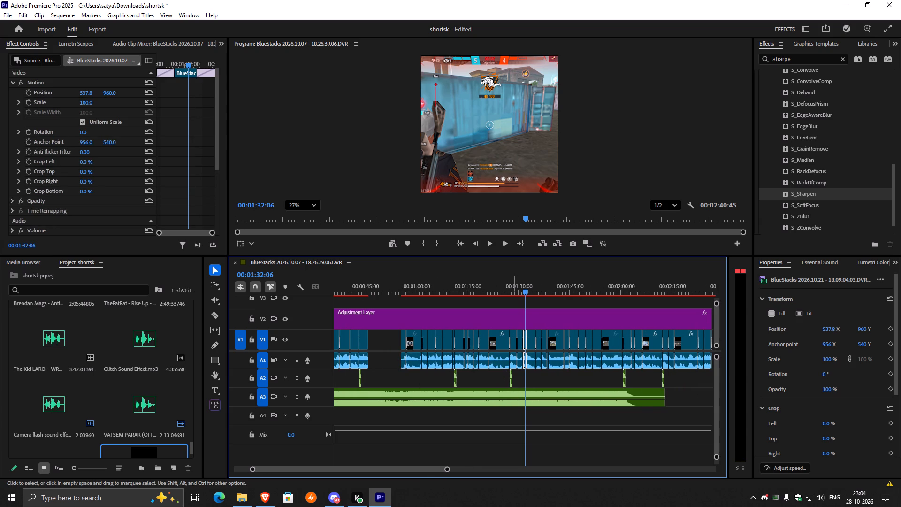
left_click_drag(525, 333, 376, 338)
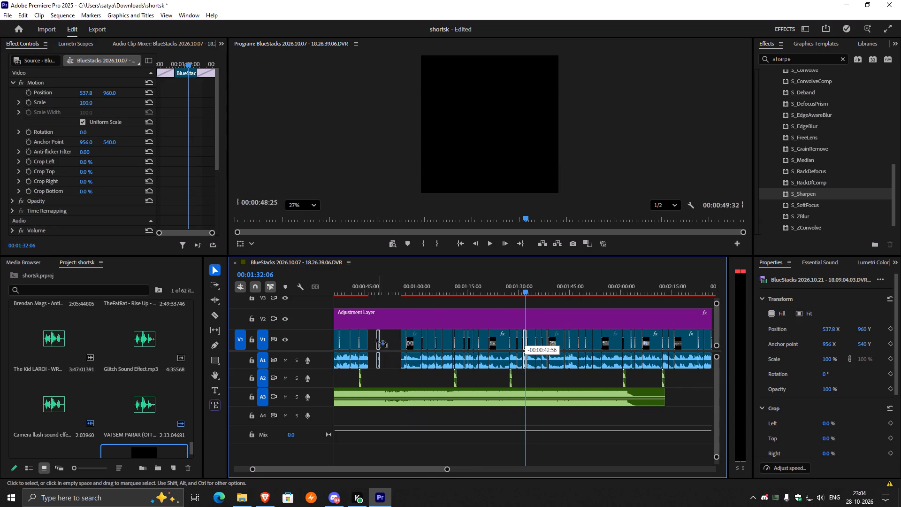
left_click_drag(376, 338, 372, 338)
Play back the clip placed at about 0:46 and compare it with the source footage around 1:30.
left_click(370, 292)
key("space")
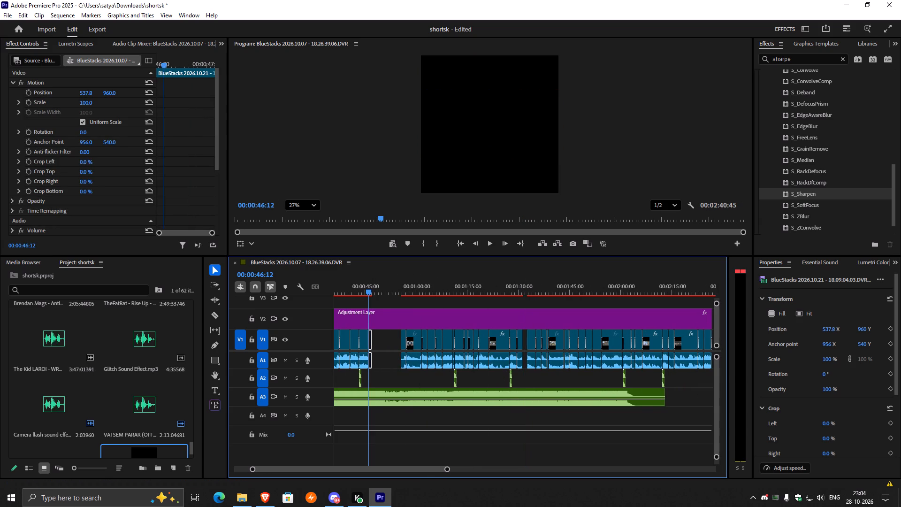
left_click(524, 290)
left_click_drag(524, 286, 519, 286)
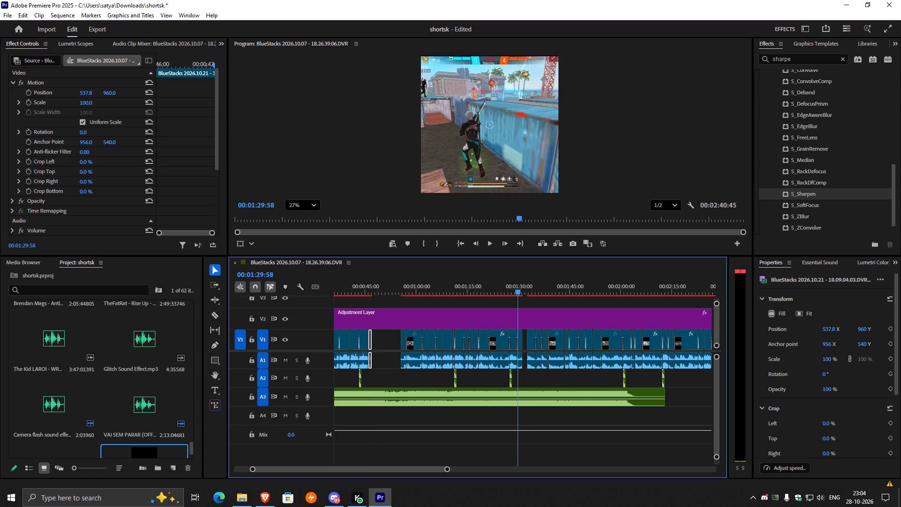
left_click_drag(519, 286, 384, 300)
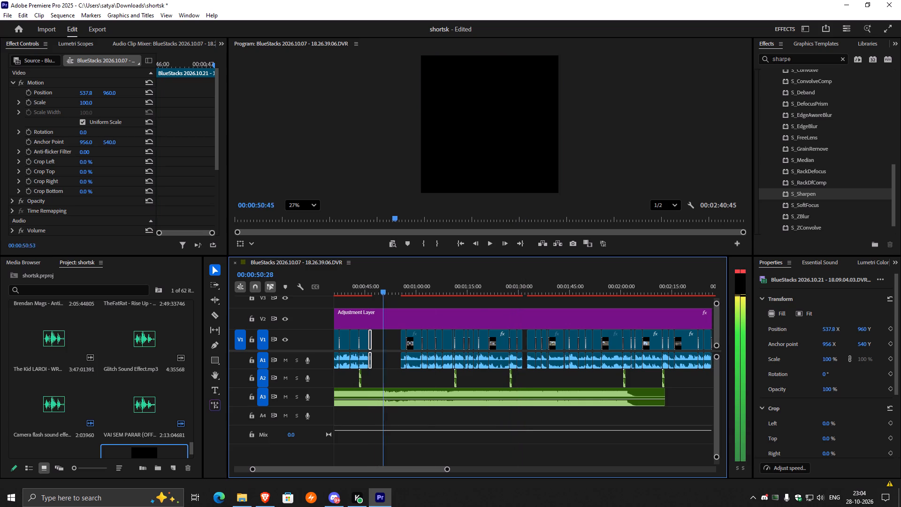
left_click_drag(384, 300, 371, 300)
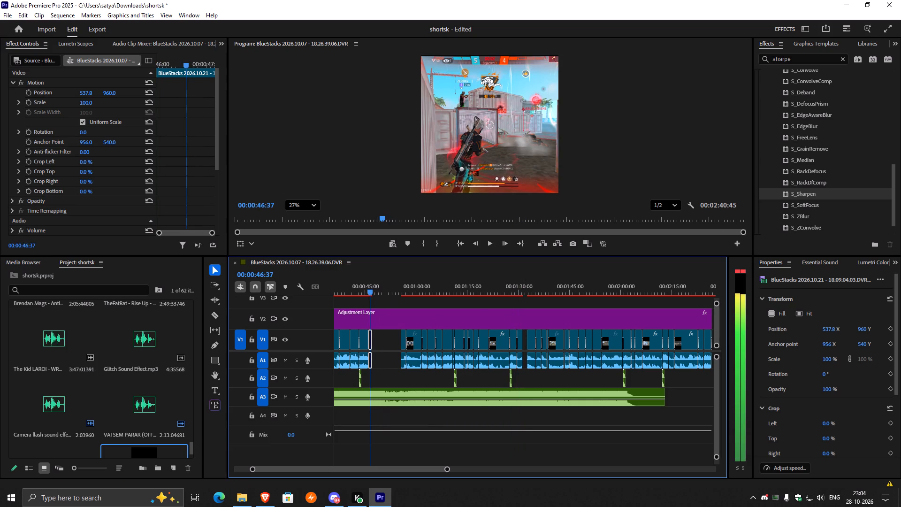
left_click_drag(371, 300, 369, 300)
key("space")
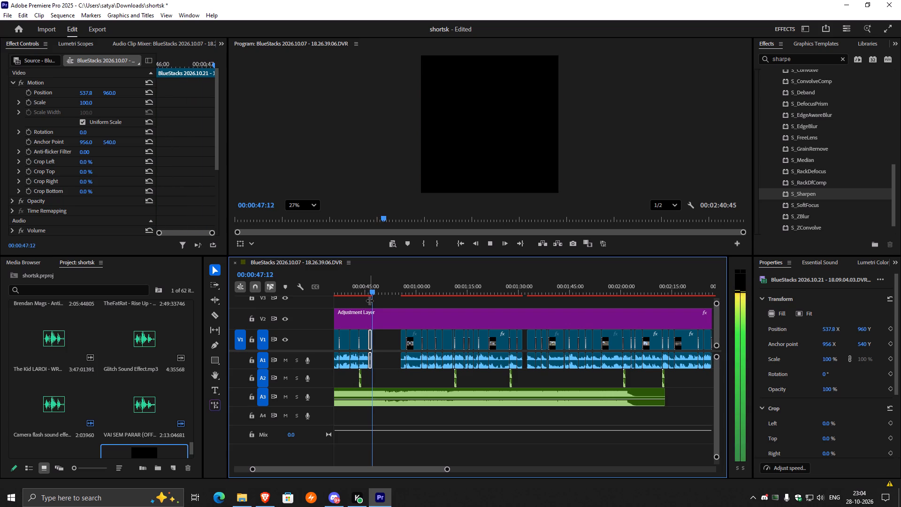
key("space")
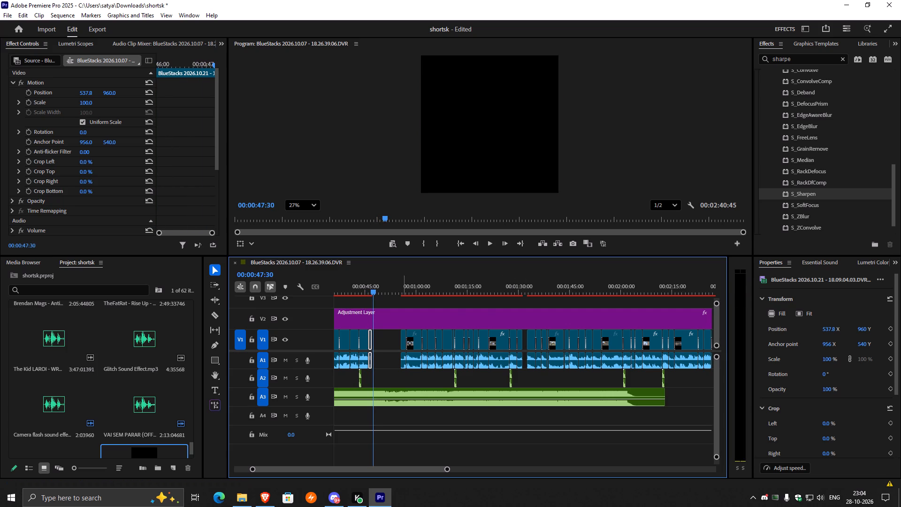
Extend the start of the V1 clip at about 1:33 back to the clip ending near 1:31, closing the gap.
left_click_drag(373, 288, 531, 302)
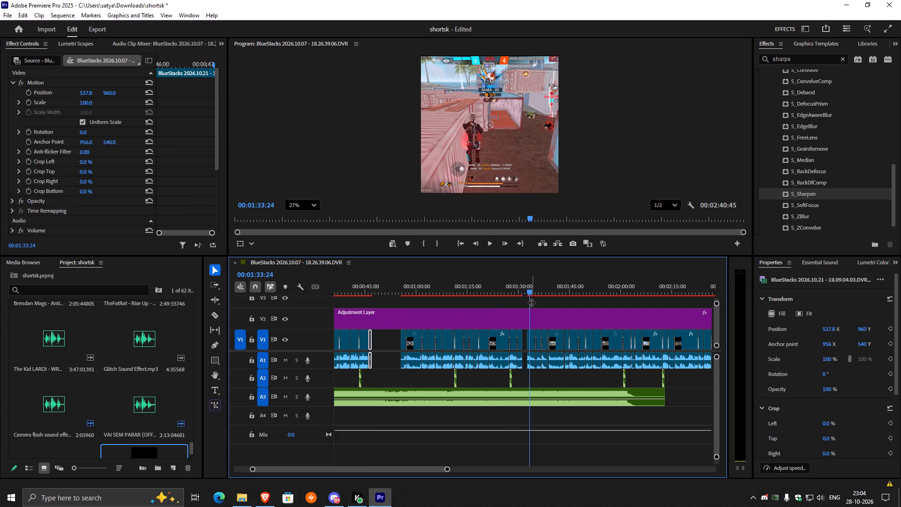
left_click_drag(527, 341, 523, 341)
Delete the short clip at about 0:46 and move the extended clip from about 1:31 into its place.
left_click(370, 341)
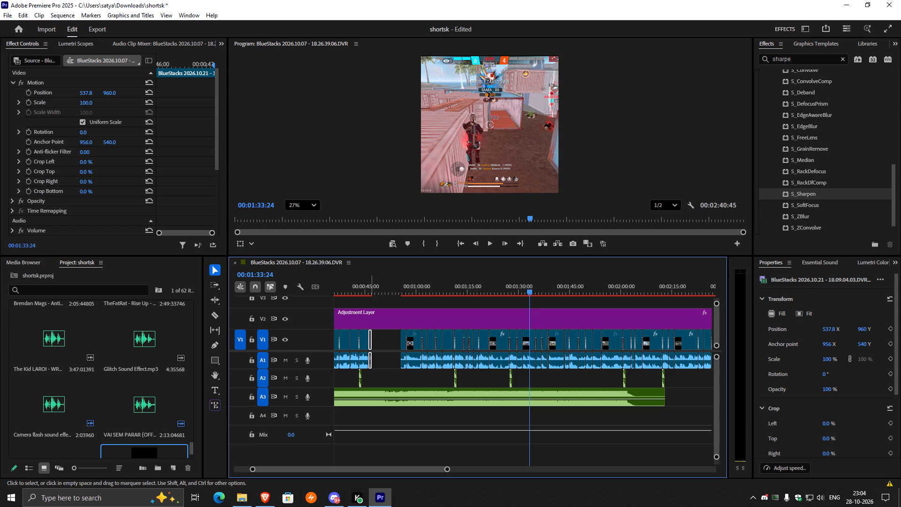
key("Delete")
left_click_drag(529, 340, 378, 345)
Play back the clip placed at about 0:46 and check the footage leading up to the gap near 1:31.
left_click(367, 294)
key("space")
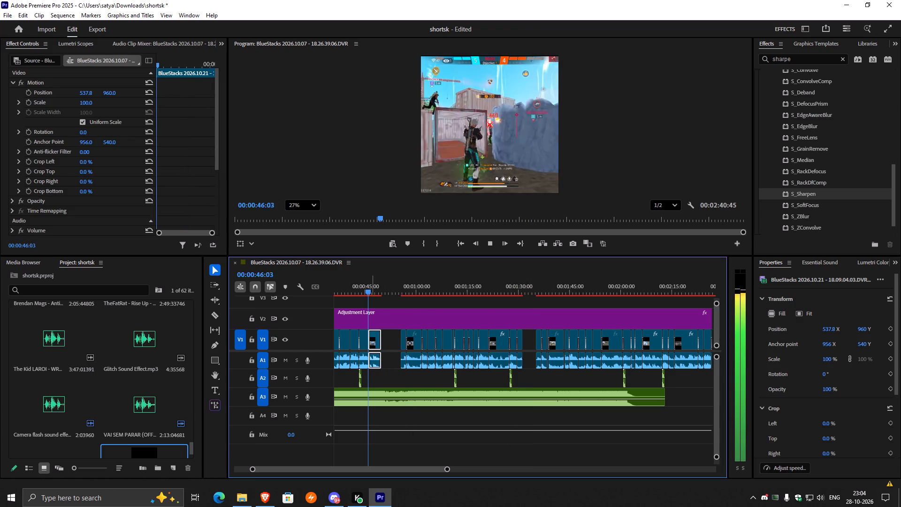
key("space")
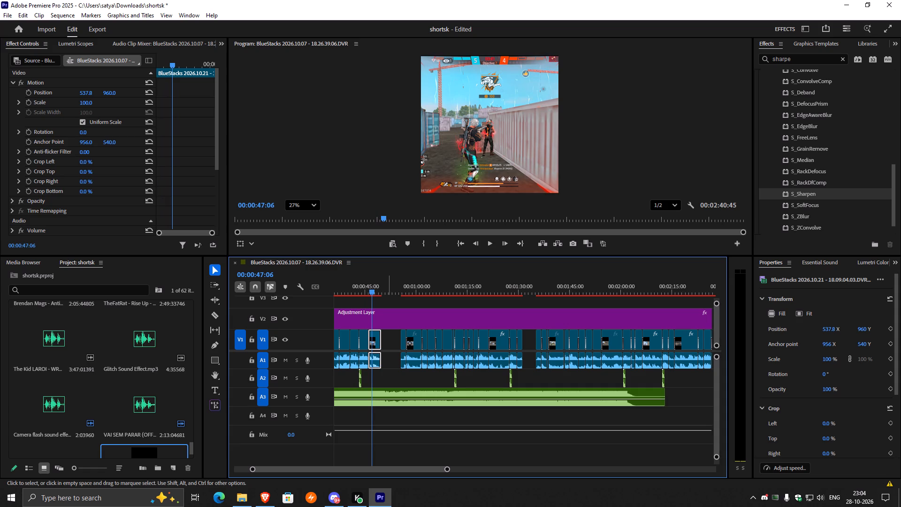
key("space")
key("space")
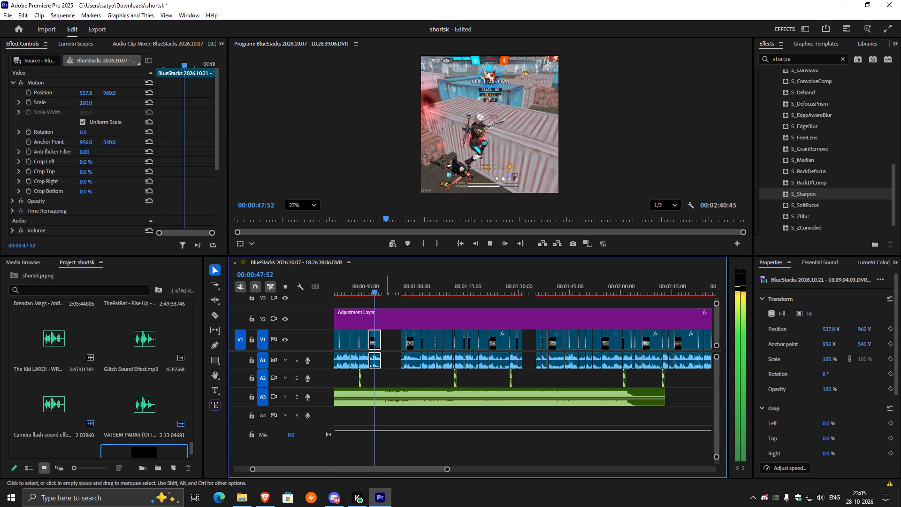
left_click_drag(373, 292, 361, 292)
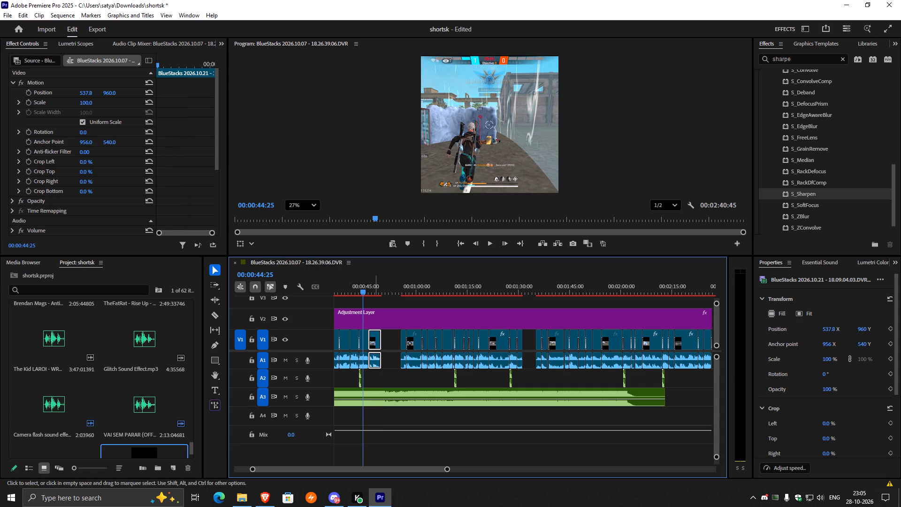
left_click(516, 290)
key("space")
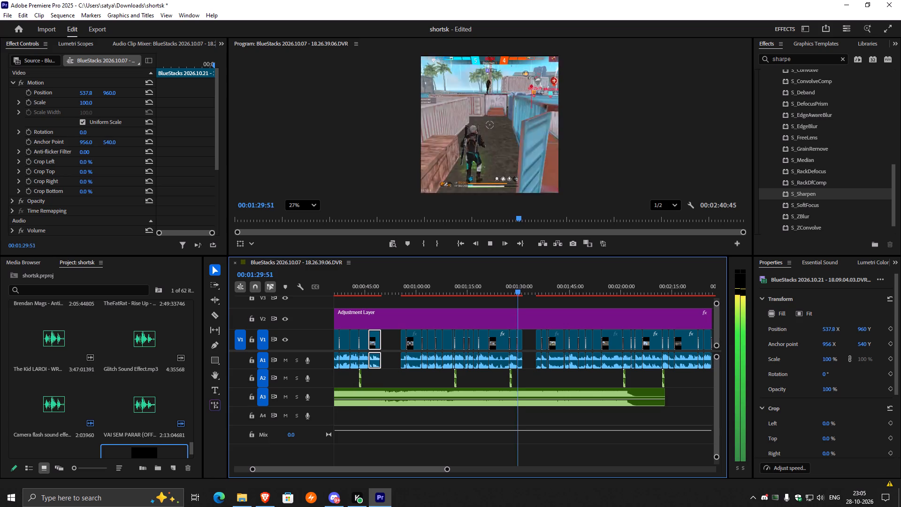
key("space")
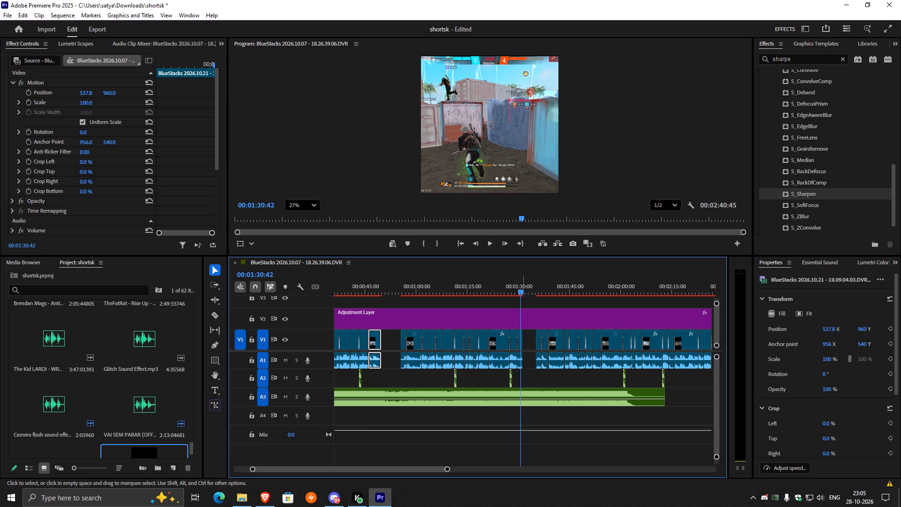
Extend the end of the V1 clip at about 1:30 to about 1:35, filling the gap before the following clip.
left_click_drag(522, 335, 539, 335)
left_click(528, 340)
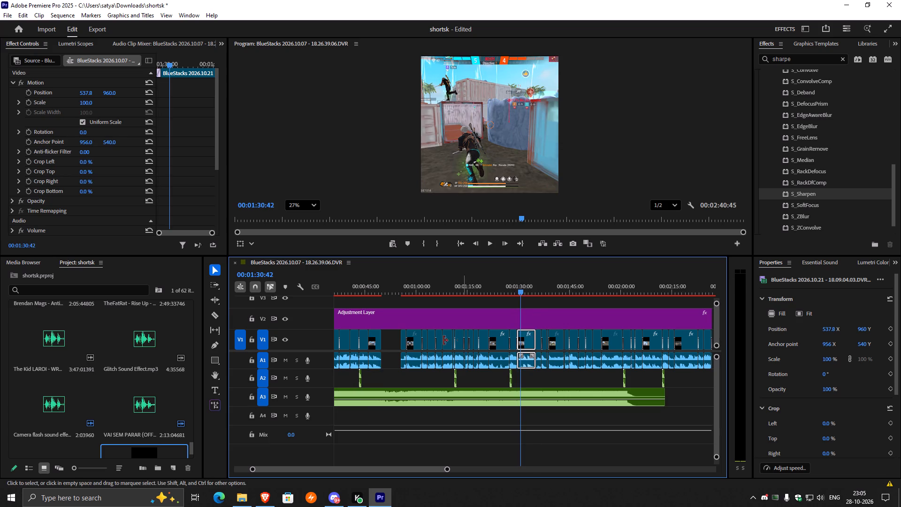
Delete the clip at about 0:46 and move the extended clip from about 1:30 into its place.
left_click(375, 342)
key("Delete")
left_click_drag(526, 337, 379, 345)
Play the clip placed at about 0:46 and review the footage from there through to about 2:17.
left_click(370, 293)
key("space")
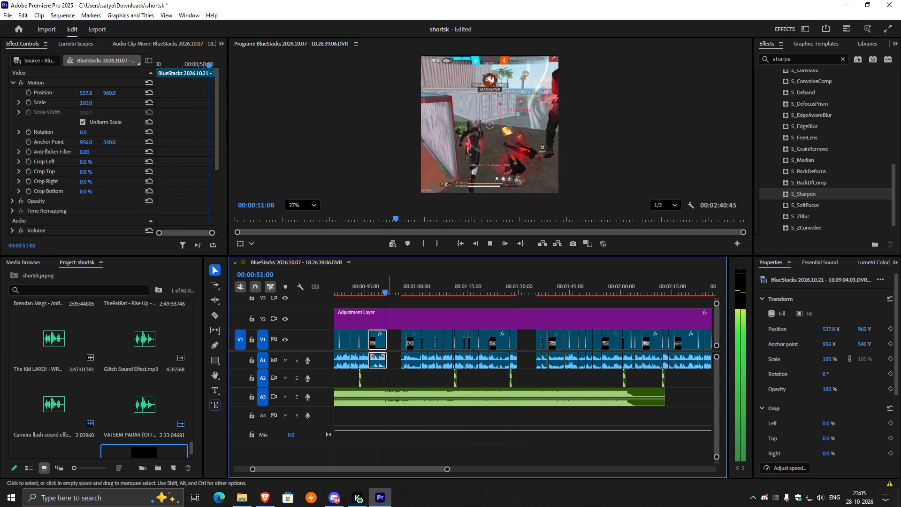
left_click_drag(390, 292, 415, 293)
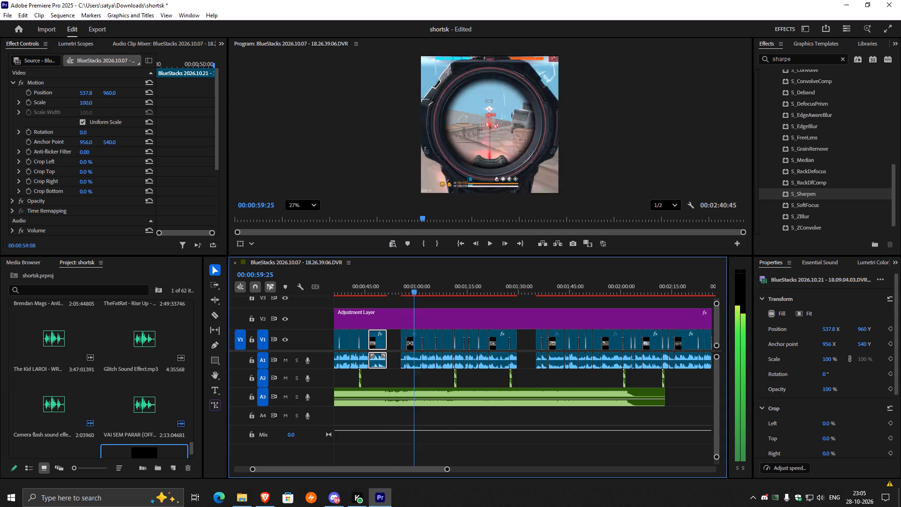
left_click_drag(415, 293, 460, 293)
left_click(469, 293)
left_click_drag(467, 290, 497, 294)
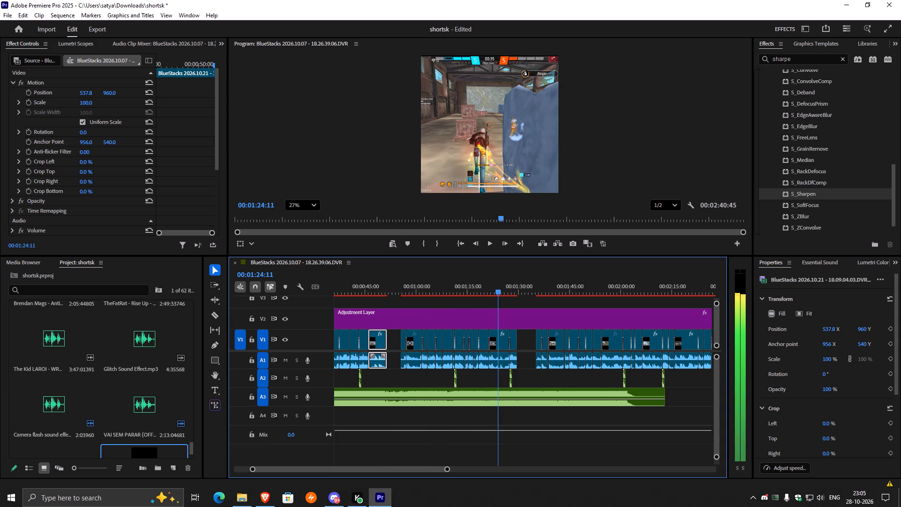
left_click_drag(497, 294, 498, 294)
left_click_drag(498, 294, 517, 294)
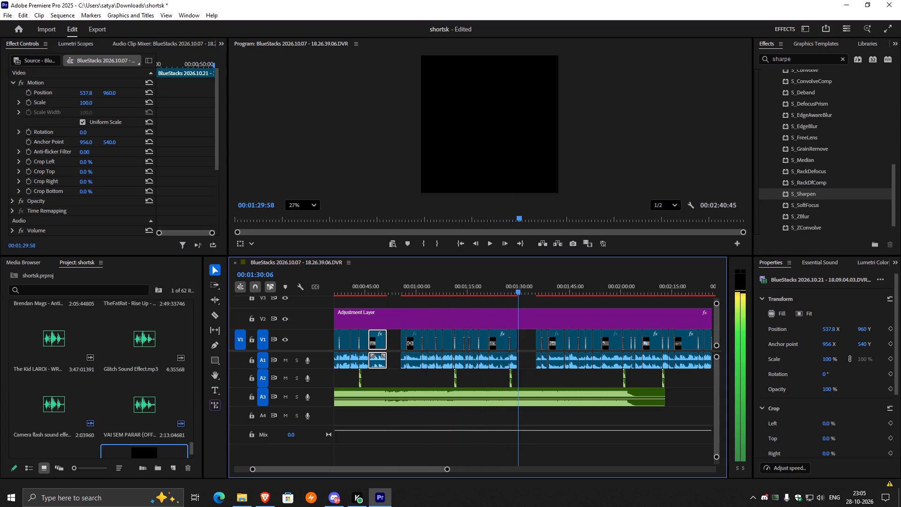
left_click_drag(517, 294, 513, 303)
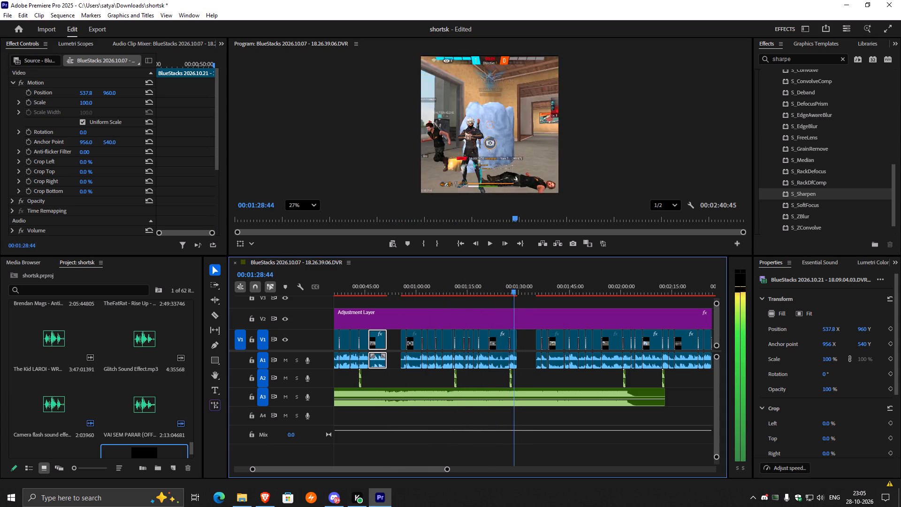
left_click_drag(513, 303, 546, 302)
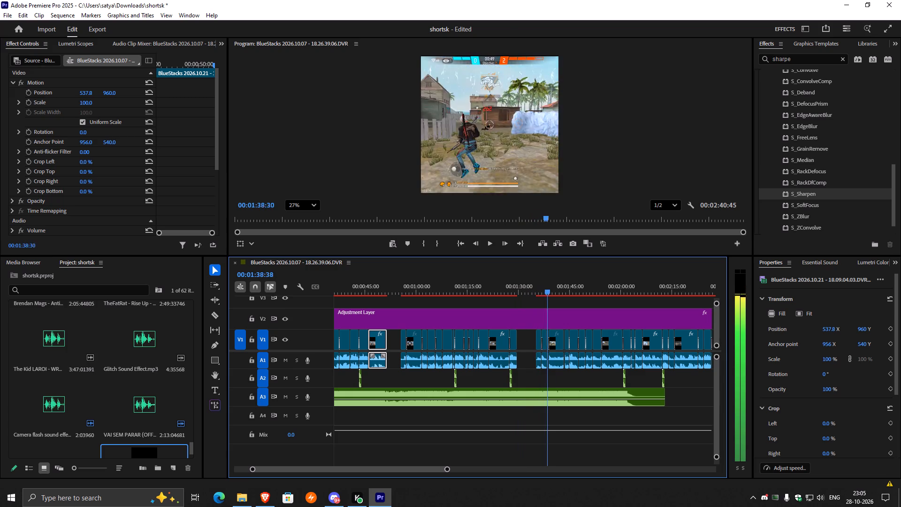
left_click_drag(546, 302, 605, 305)
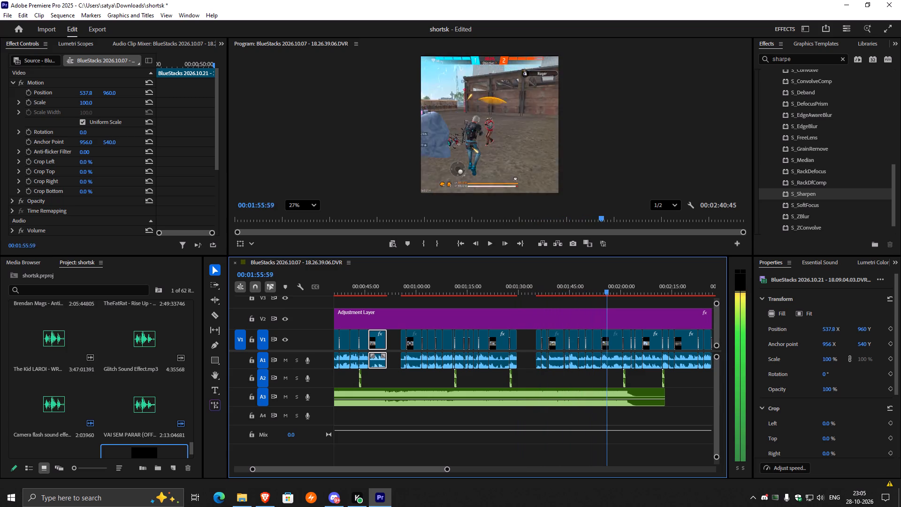
left_click_drag(605, 305, 643, 309)
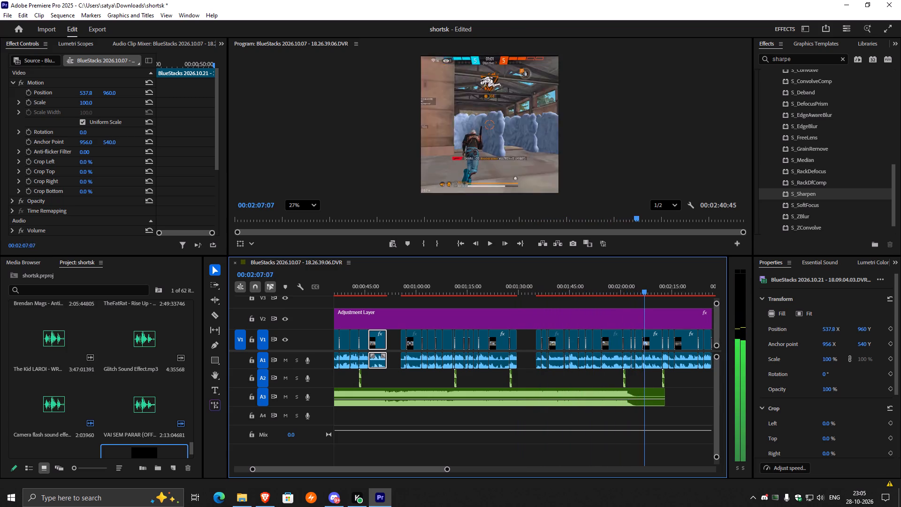
left_click_drag(643, 309, 679, 311)
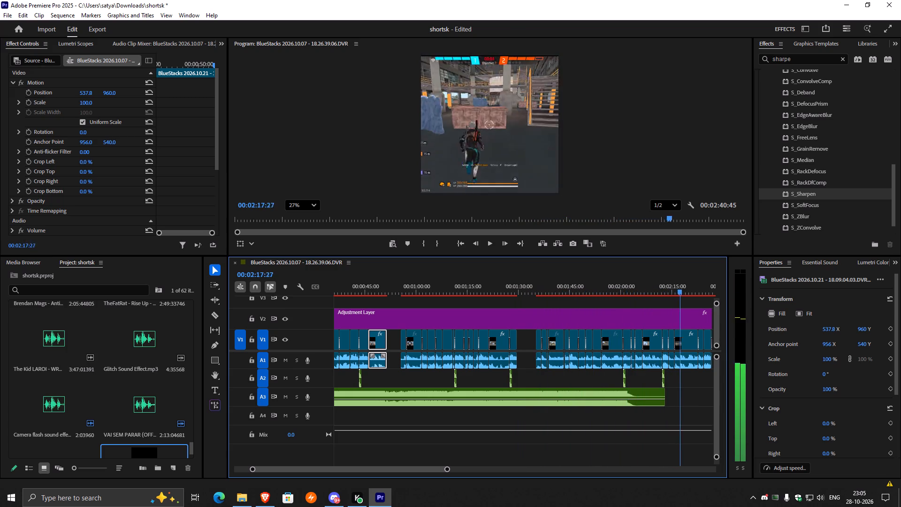
left_click_drag(679, 311, 538, 347)
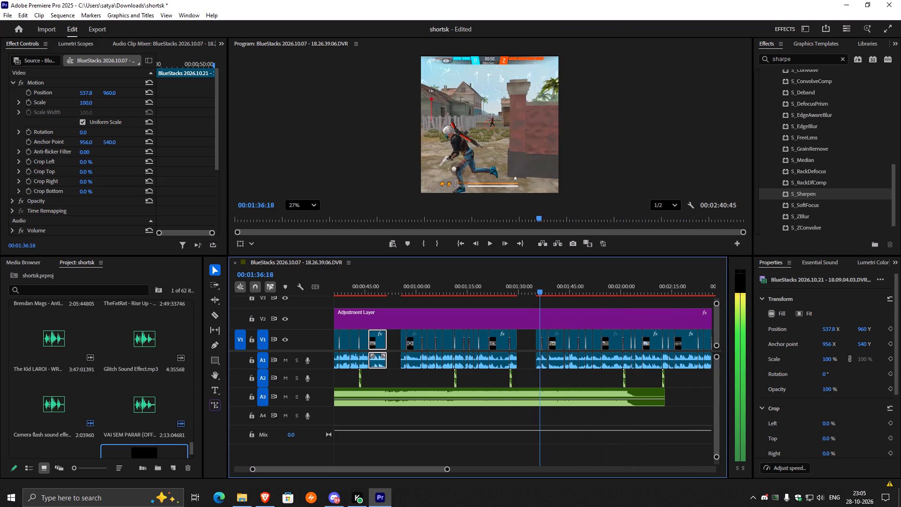
left_click_drag(538, 347, 536, 347)
Delete all gameplay clips and sound effects after the gap, from about 1:35 to the end of the sequence.
left_click(535, 347)
left_click_drag(539, 289, 526, 299)
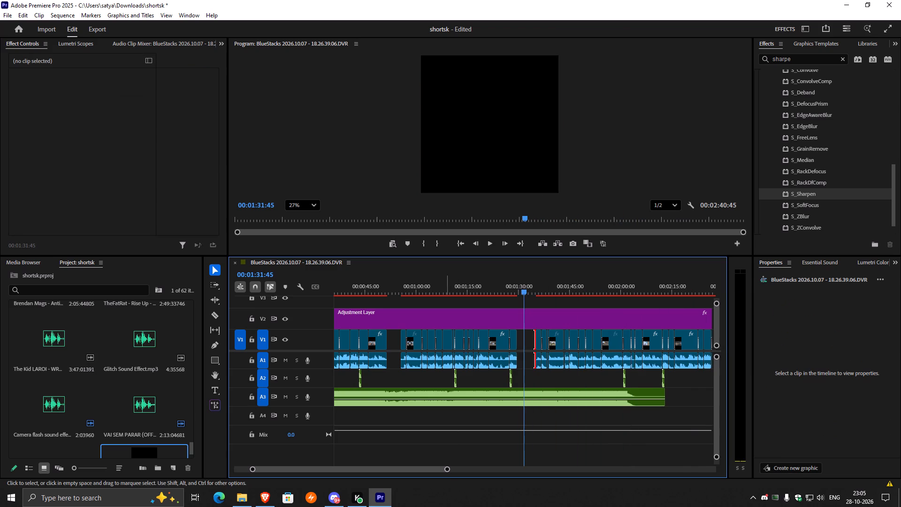
left_click_drag(447, 470, 514, 469)
left_click_drag(630, 346, 489, 367)
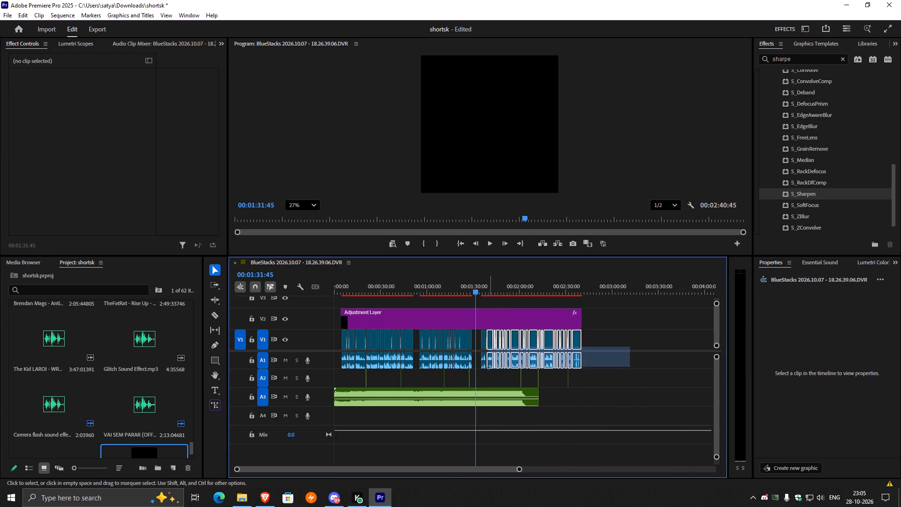
left_click_drag(489, 367, 481, 373)
key("Delete")
Review the second block of footage and delete its clips and sound effect between about 0:55 and 1:14.
left_click_drag(520, 342, 428, 354)
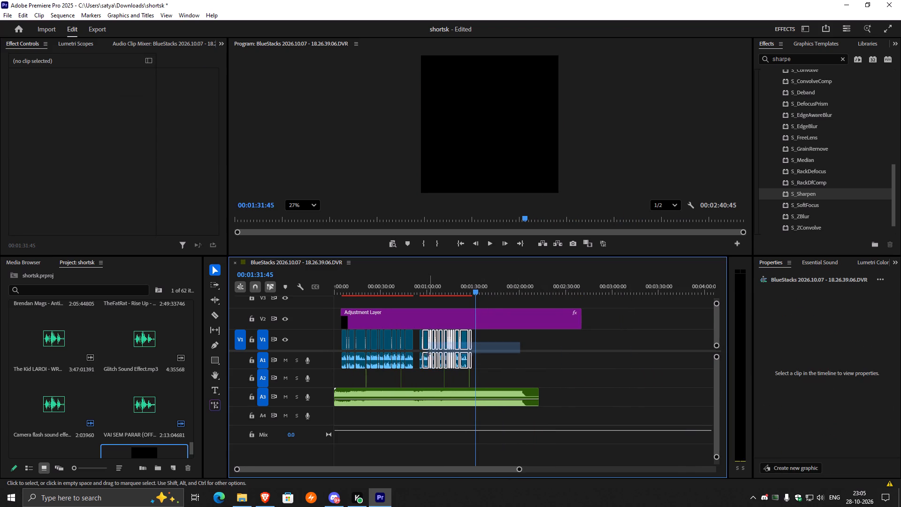
left_click_drag(428, 354, 420, 360)
left_click_drag(474, 290, 418, 297)
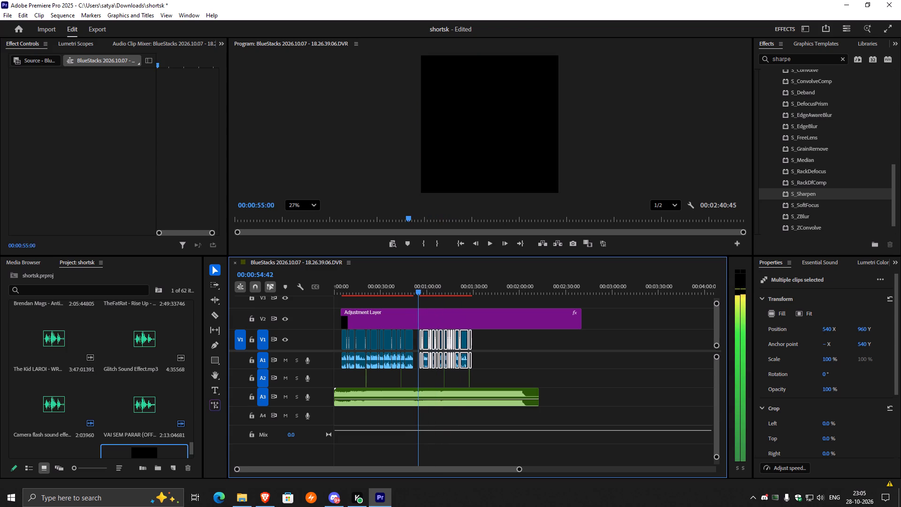
left_click_drag(418, 297, 445, 301)
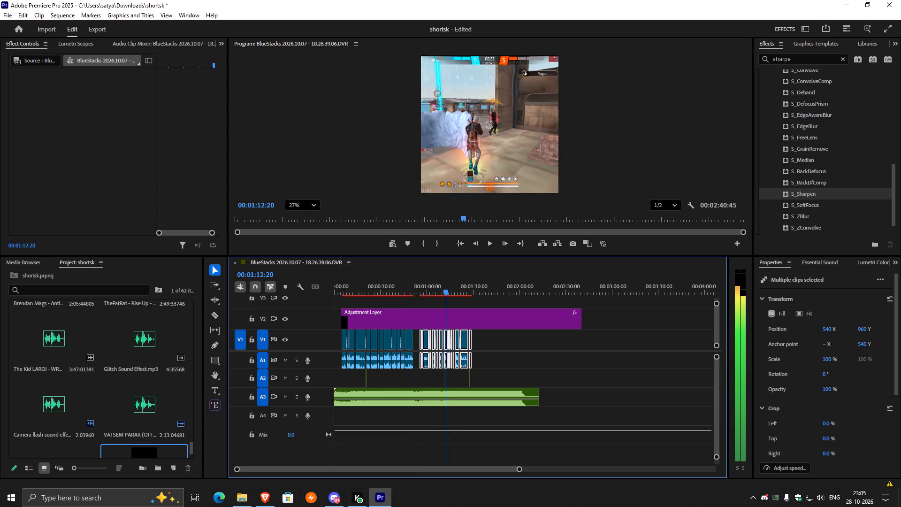
left_click_drag(445, 301, 429, 316)
left_click(509, 345)
left_click_drag(519, 471, 441, 458)
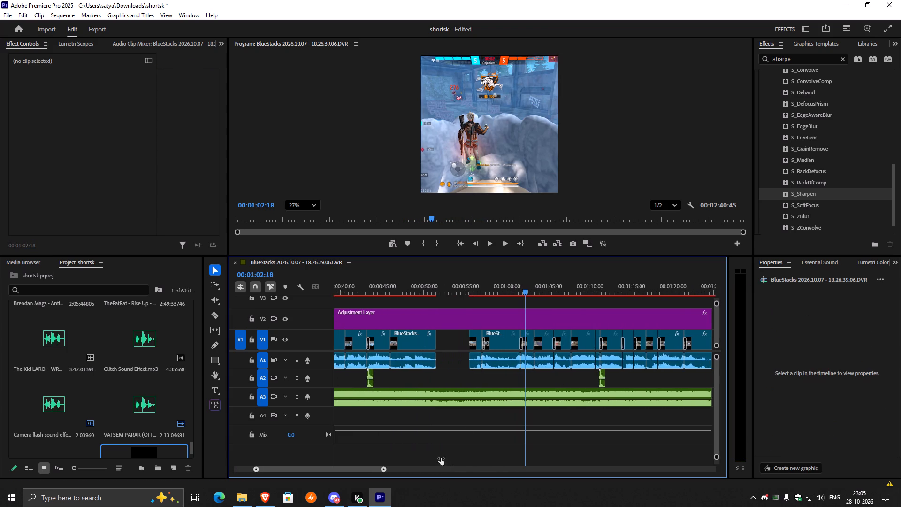
left_click_drag(441, 458, 441, 460)
left_click_drag(524, 291, 519, 309)
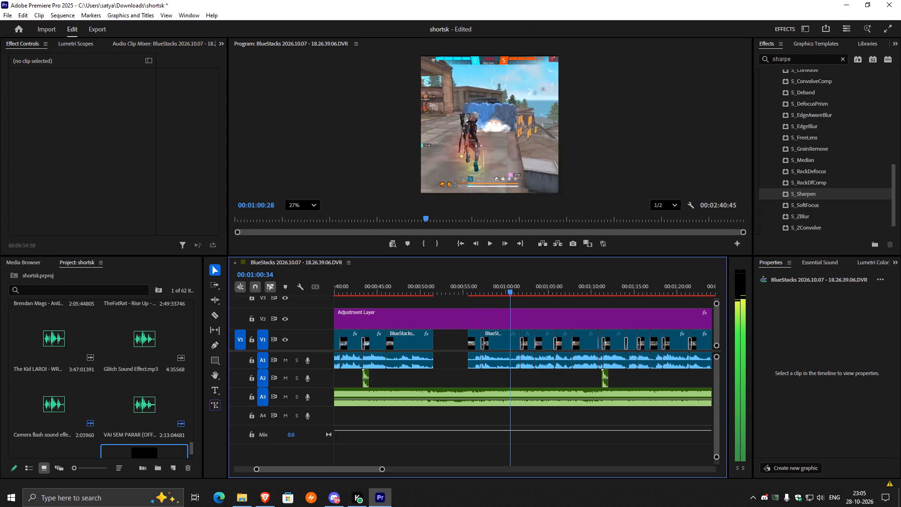
left_click_drag(519, 309, 614, 303)
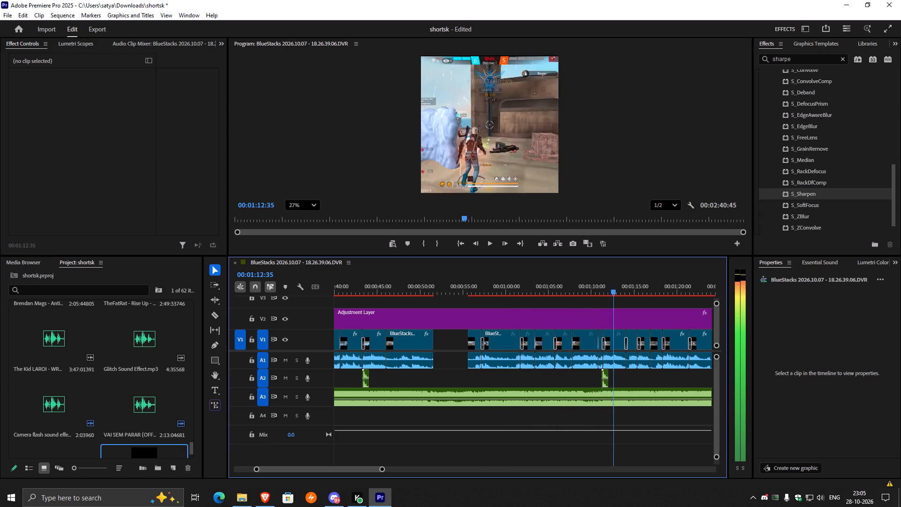
left_click_drag(614, 303, 620, 302)
left_click_drag(459, 341, 616, 377)
key("Delete")
Move the remaining clips and sound effect from about 1:14 against the first block's end at about 0:51, and play the join.
left_click_drag(383, 469, 492, 462)
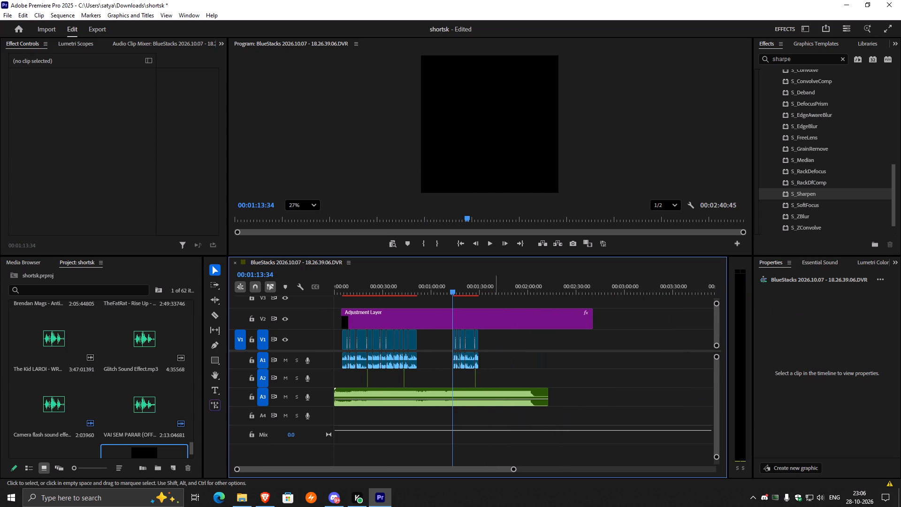
left_click_drag(551, 343, 444, 381)
left_click_drag(513, 471, 472, 470)
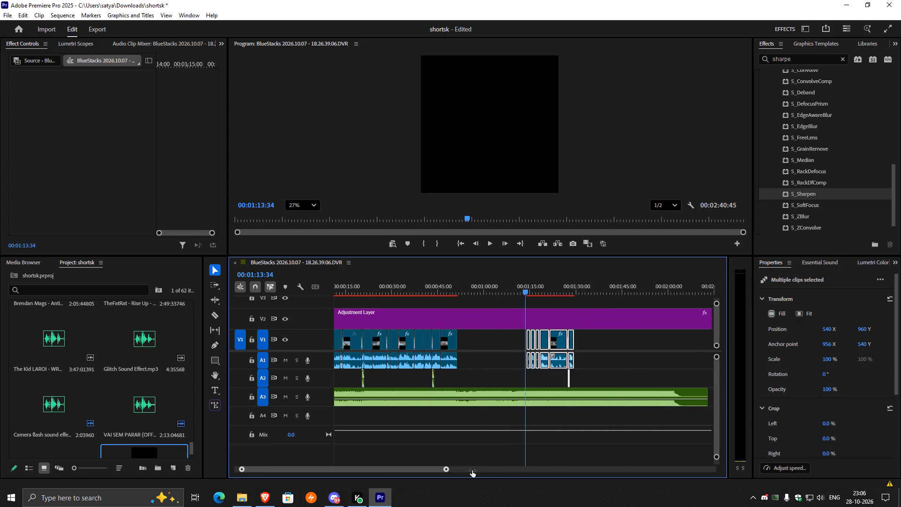
left_click_drag(472, 470, 442, 460)
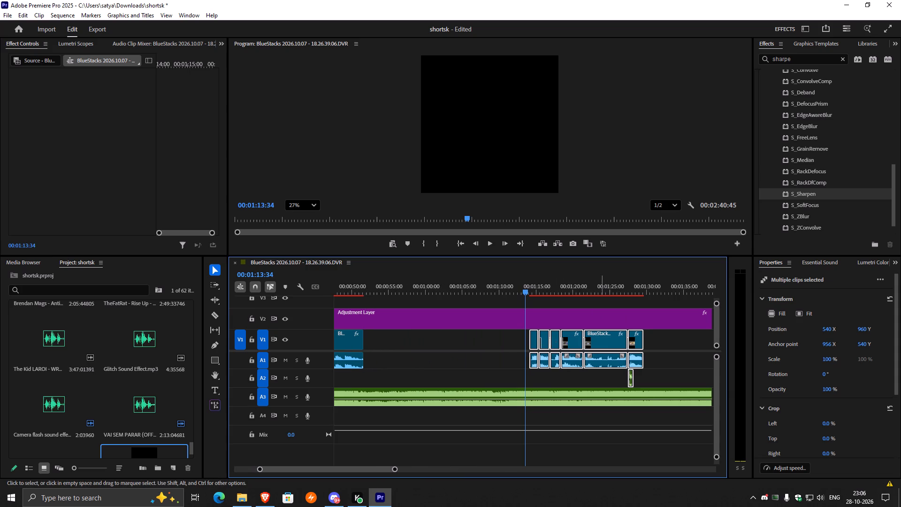
left_click_drag(601, 339, 439, 346)
left_click(360, 288)
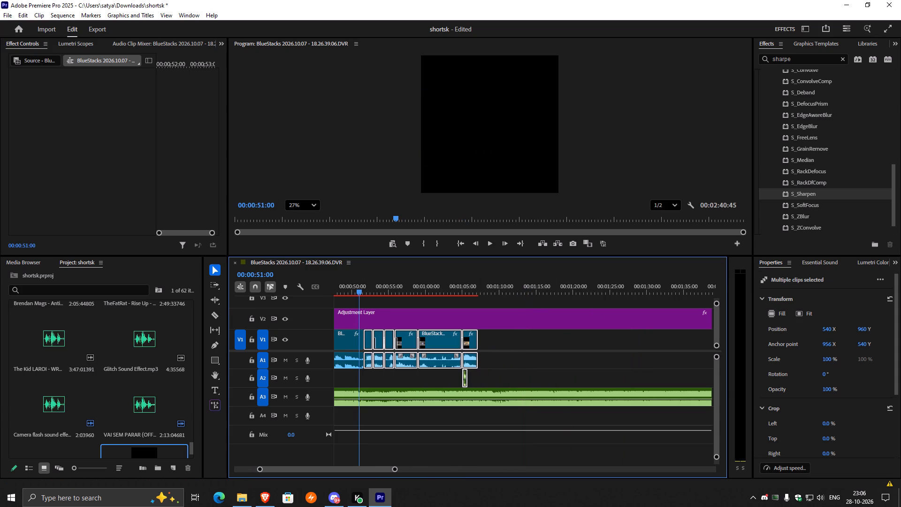
key("space")
Trim the end of the adjustment layer on V2 back to the end of the last gameplay clip.
left_click_drag(394, 469, 473, 464)
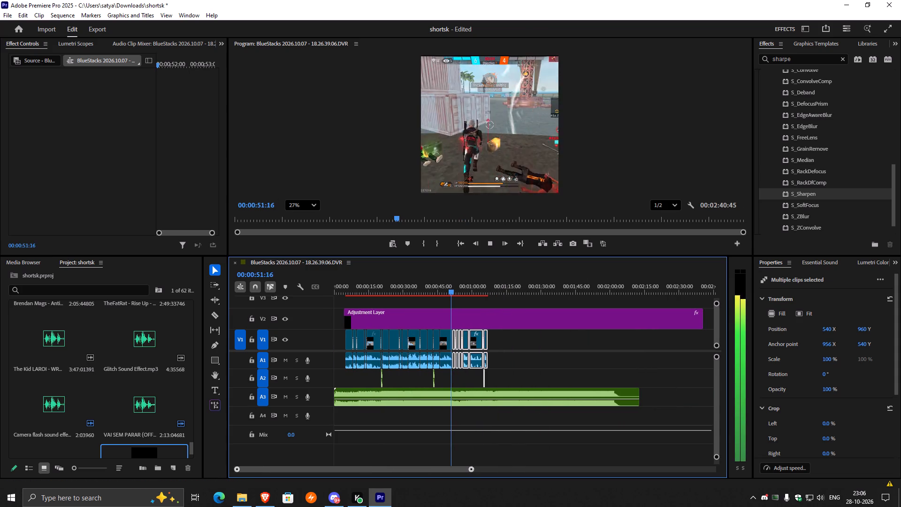
left_click(629, 316)
left_click_drag(702, 319, 502, 326)
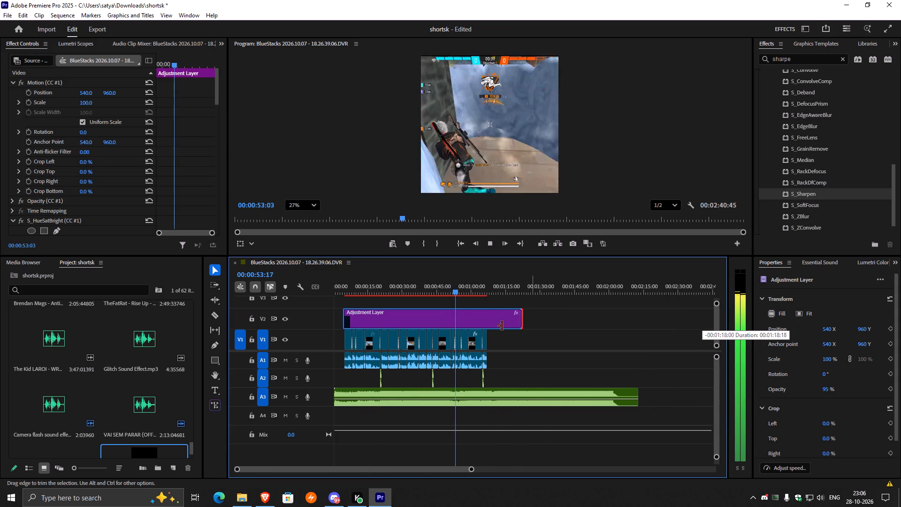
left_click_drag(502, 326, 488, 326)
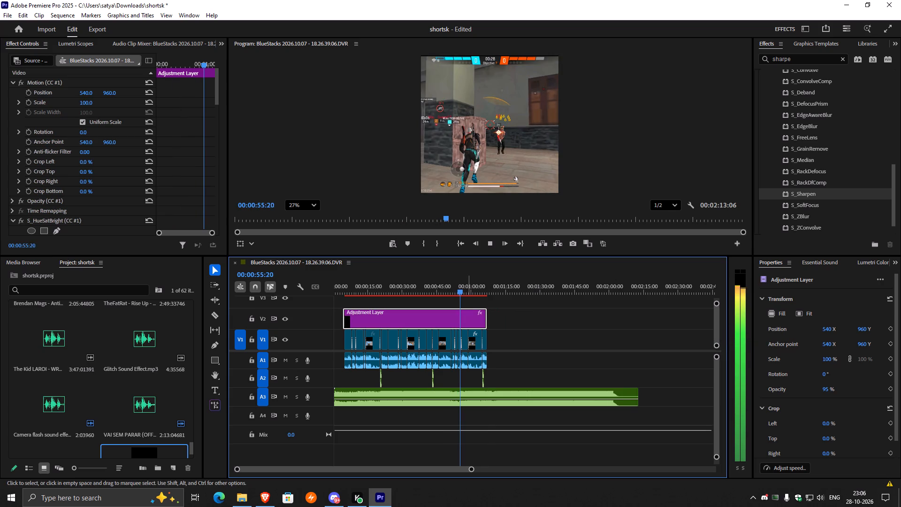
Move the adjustment layer with all gameplay clips and sound effects to the start of the sequence and play the opening.
left_click_drag(587, 317, 335, 382)
left_click_drag(367, 317, 302, 320)
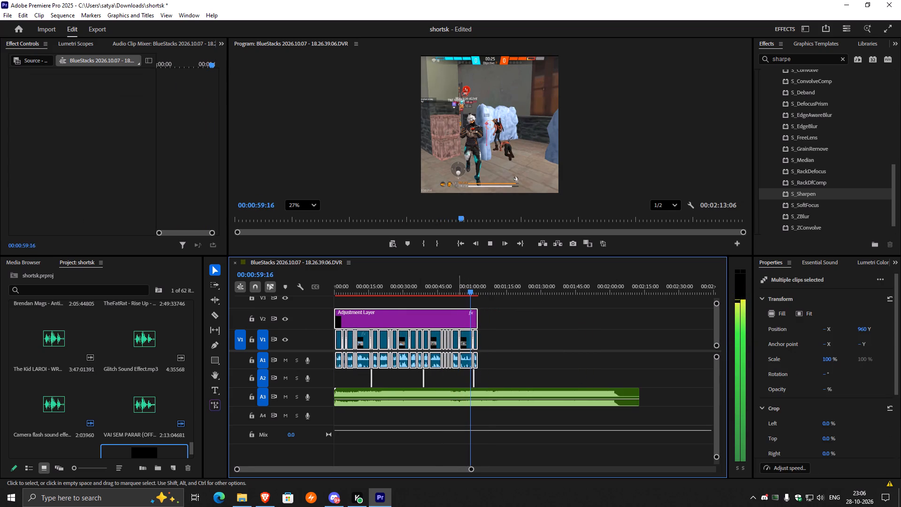
left_click_drag(473, 292, 261, 316)
left_click_drag(471, 469, 430, 470)
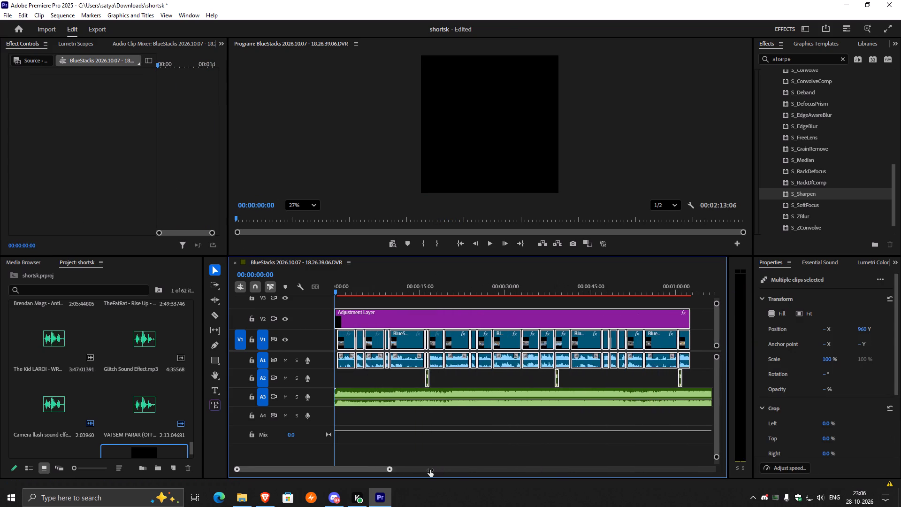
left_click_drag(430, 470, 422, 469)
key("space")
key("space")
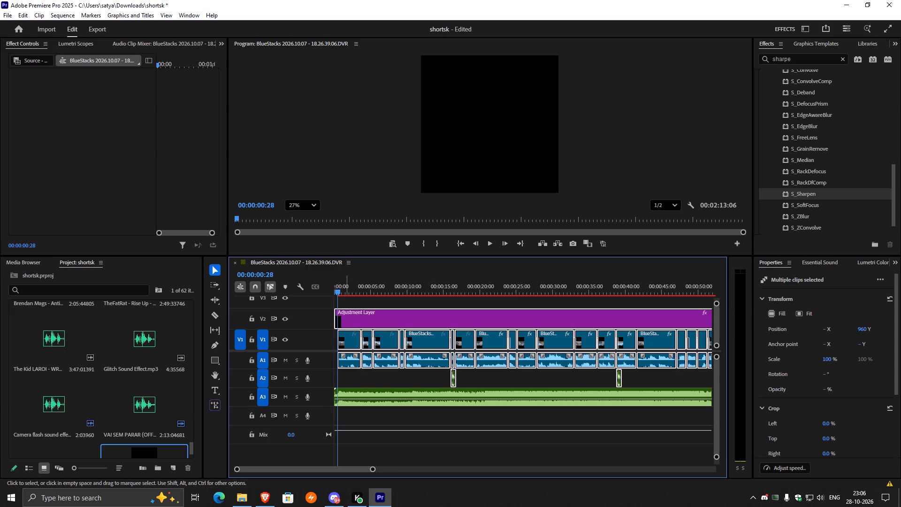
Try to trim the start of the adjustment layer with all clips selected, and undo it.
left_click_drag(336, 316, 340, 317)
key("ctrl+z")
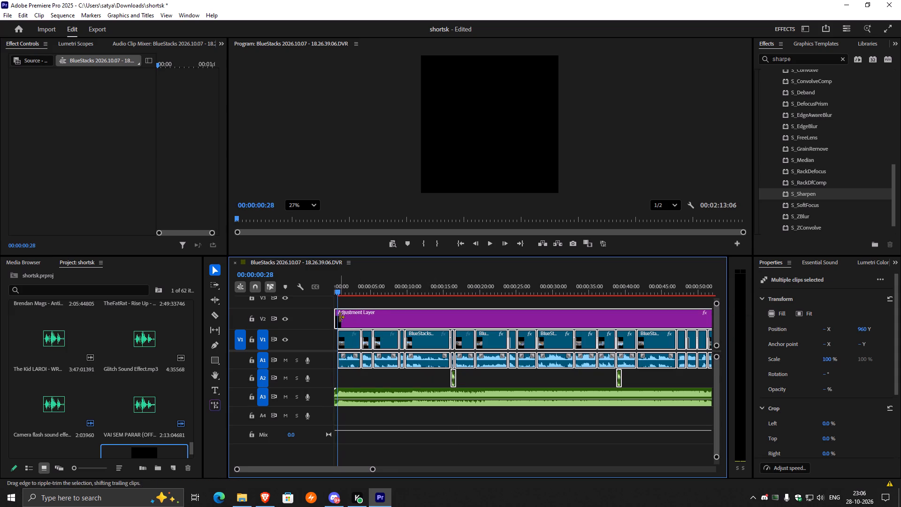
Trim only the adjustment layer's start to line up with the first gameplay clip on V1.
left_click(369, 299)
left_click(350, 321)
left_click_drag(336, 319, 342, 320)
Move the adjustment layer, gameplay clips and sound effects to 0:00, leaving the music in place, and play the sequence.
left_click_drag(374, 470, 442, 469)
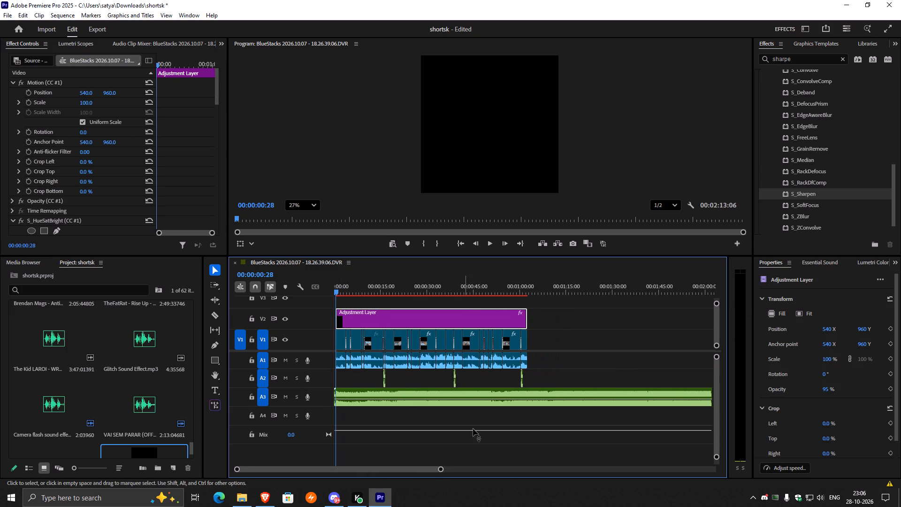
left_click_drag(568, 320, 336, 380)
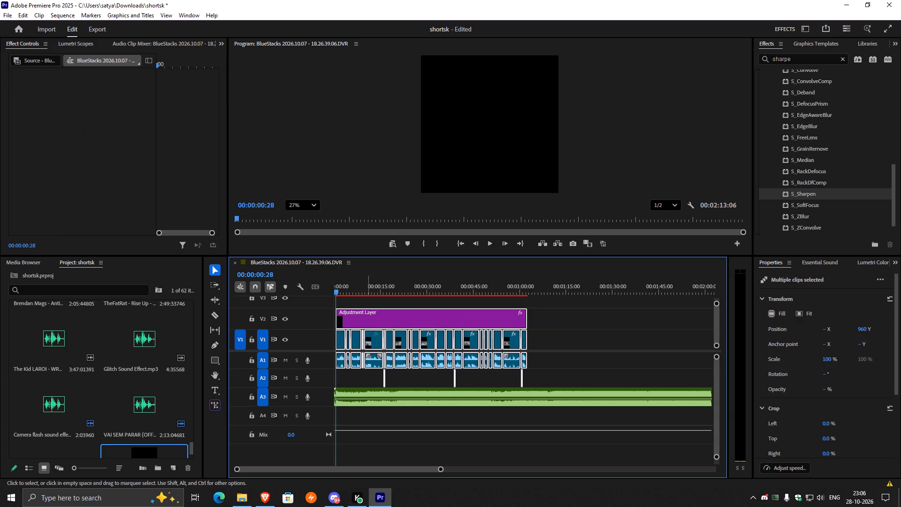
left_click_drag(365, 317, 342, 320)
left_click_drag(338, 288, 273, 299)
key("space")
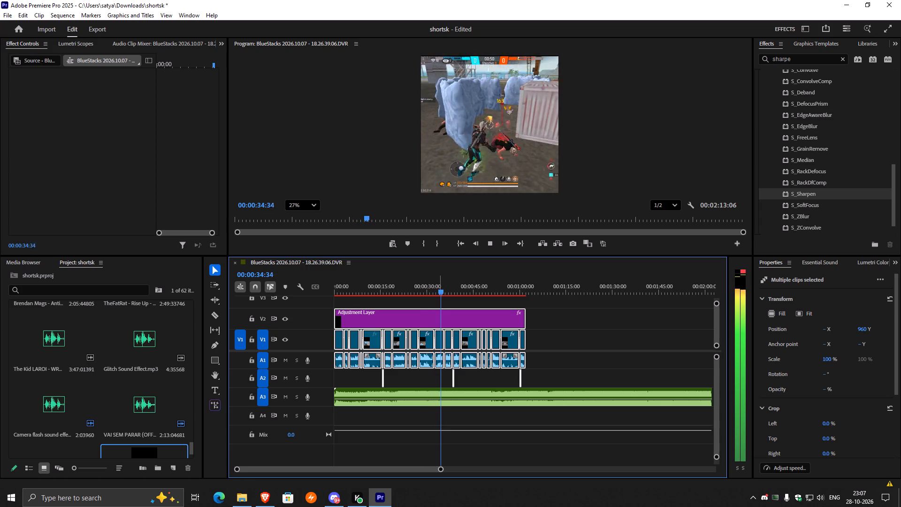
Trim the end of the VAI SEM PARAR music on A3 to the end of the video at about 1:02.
left_click(438, 395)
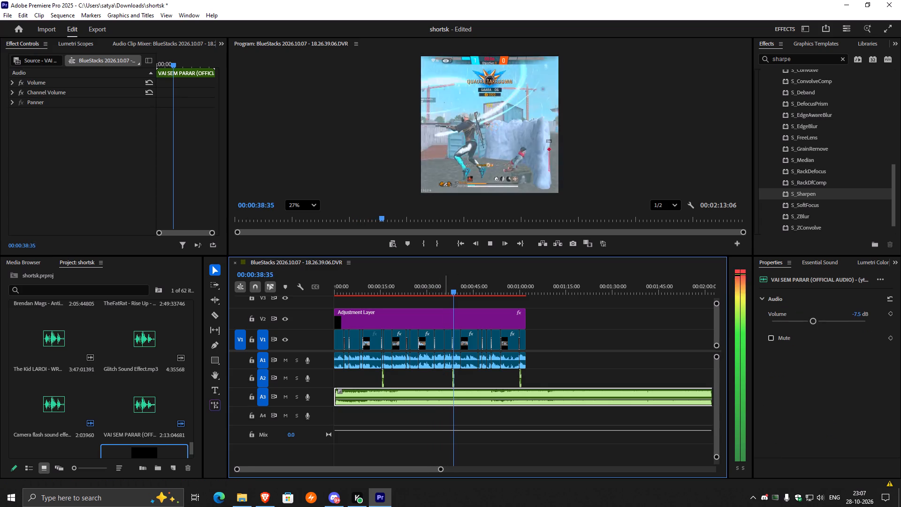
left_click_drag(442, 469, 509, 469)
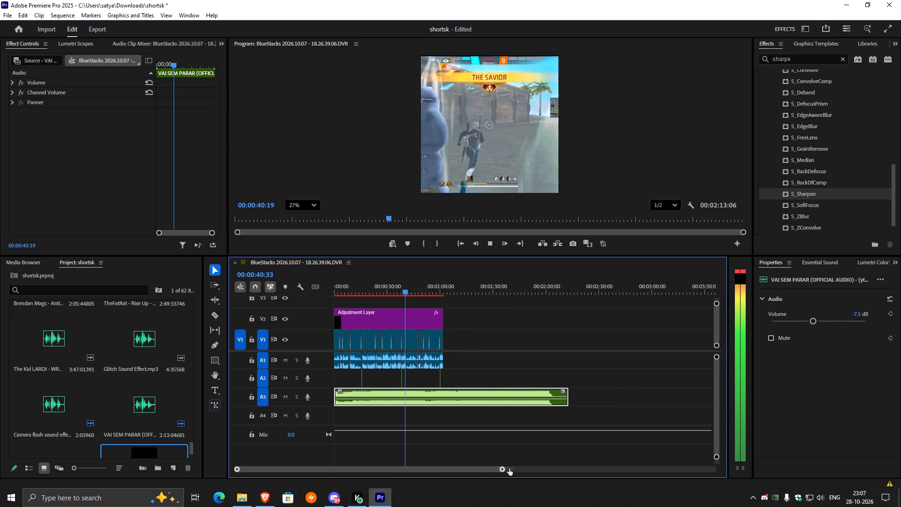
left_click_drag(509, 469, 510, 469)
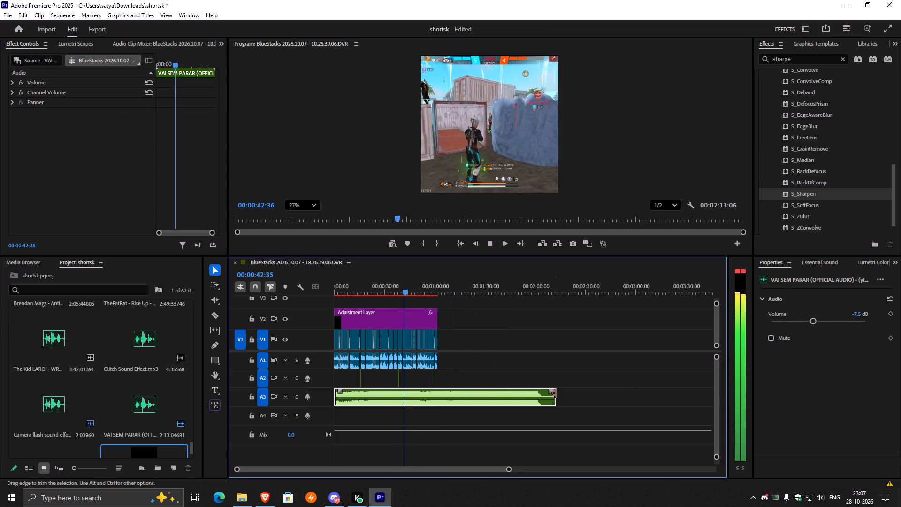
left_click_drag(555, 393, 437, 393)
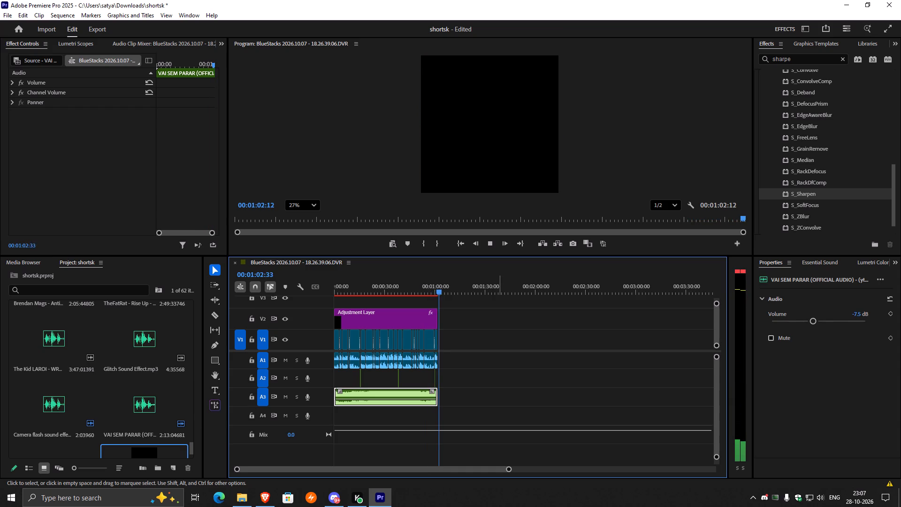
Return the playhead to the sequence start, save the shortsk project and close the application.
left_click_drag(447, 291, 317, 299)
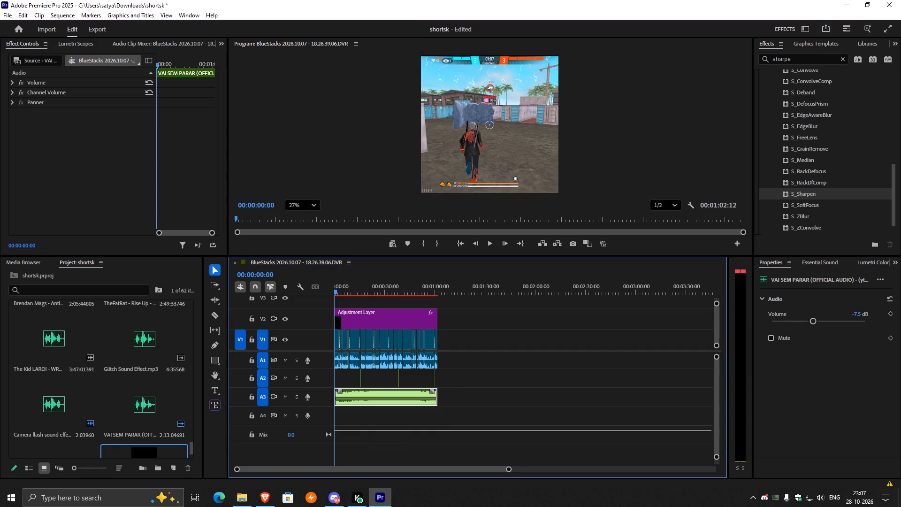
key("ctrl+s")
left_click(889, 5)
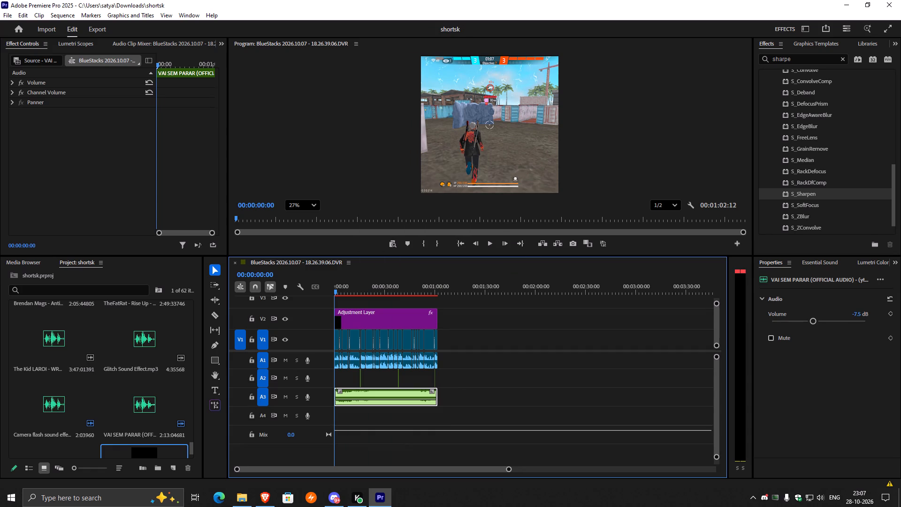